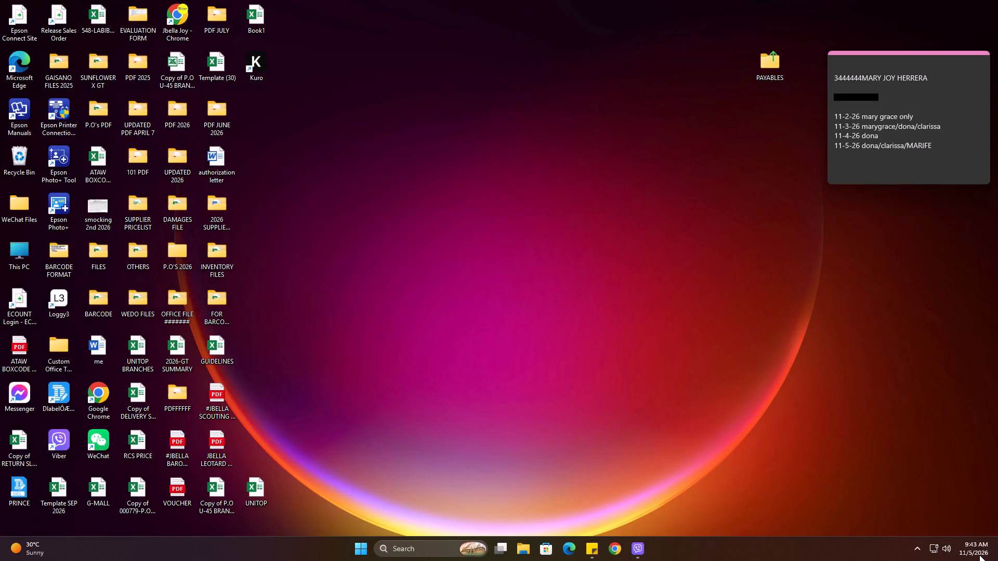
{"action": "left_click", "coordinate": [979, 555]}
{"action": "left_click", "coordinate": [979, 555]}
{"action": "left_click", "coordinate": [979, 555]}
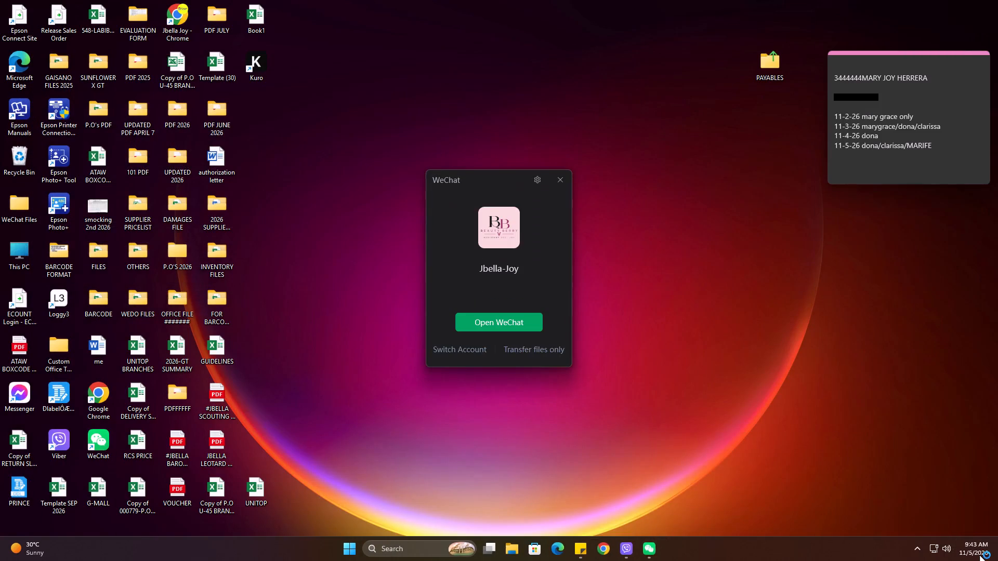
Log in to WeChat with the saved account.
{"action": "left_click", "coordinate": [517, 318]}
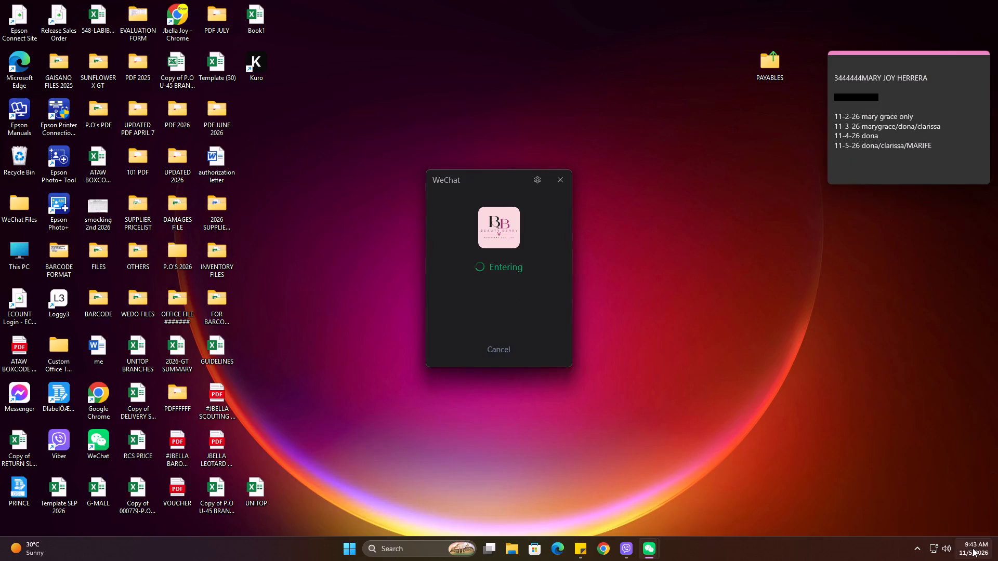
Open the Windows notification center and look through the pending notifications.
{"action": "left_click", "coordinate": [973, 548]}
{"action": "scroll", "coordinate": [920, 213], "scroll_direction": "down", "scroll_amount": 2}
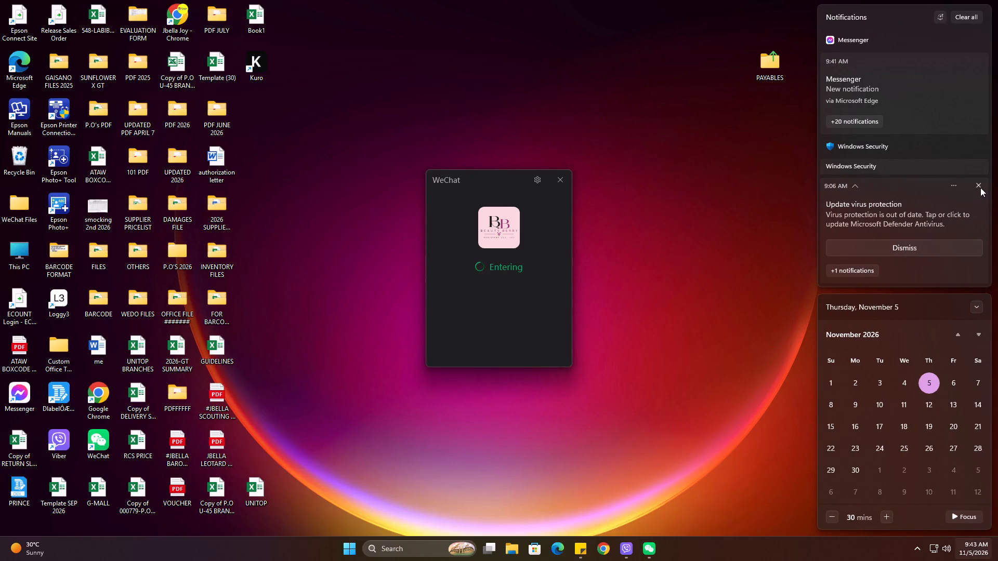
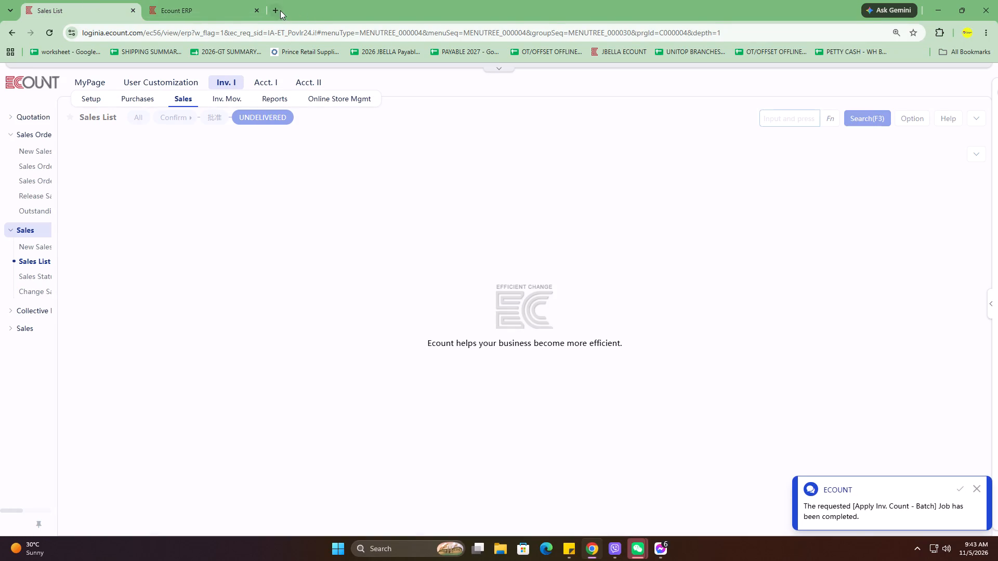
Open the P.O. 2026 spreadsheet in a new browser tab.
{"action": "left_click", "coordinate": [279, 9]}
{"action": "left_click", "coordinate": [353, 316]}
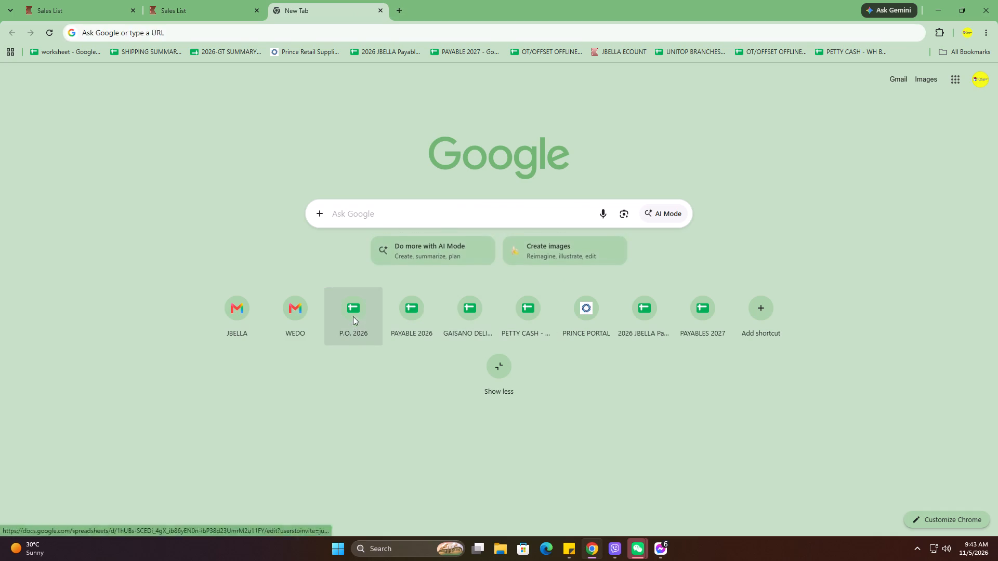
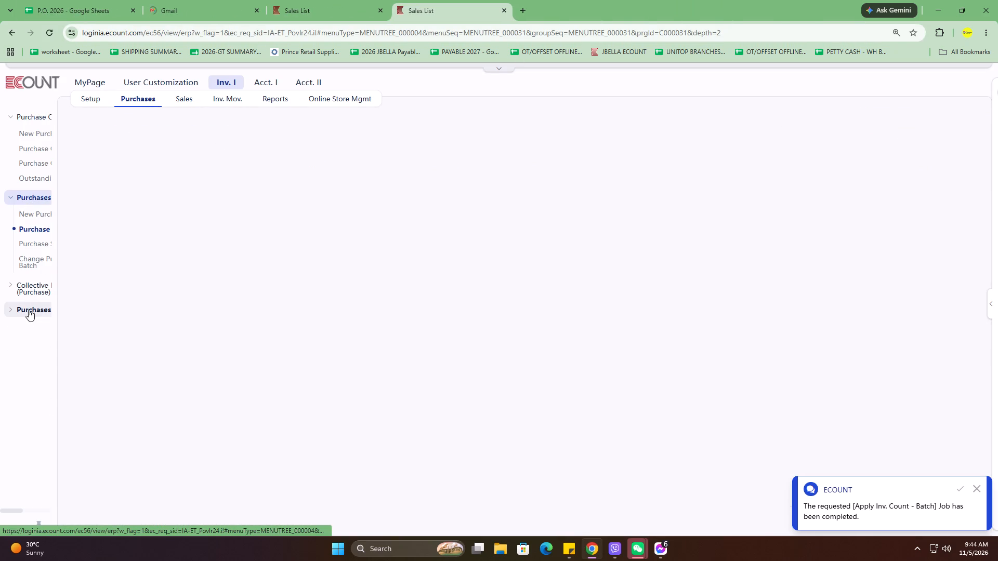
Run the Purchase Status report for customer Z&Z with the start date set to January 01, 2025.
{"action": "left_click", "coordinate": [26, 241]}
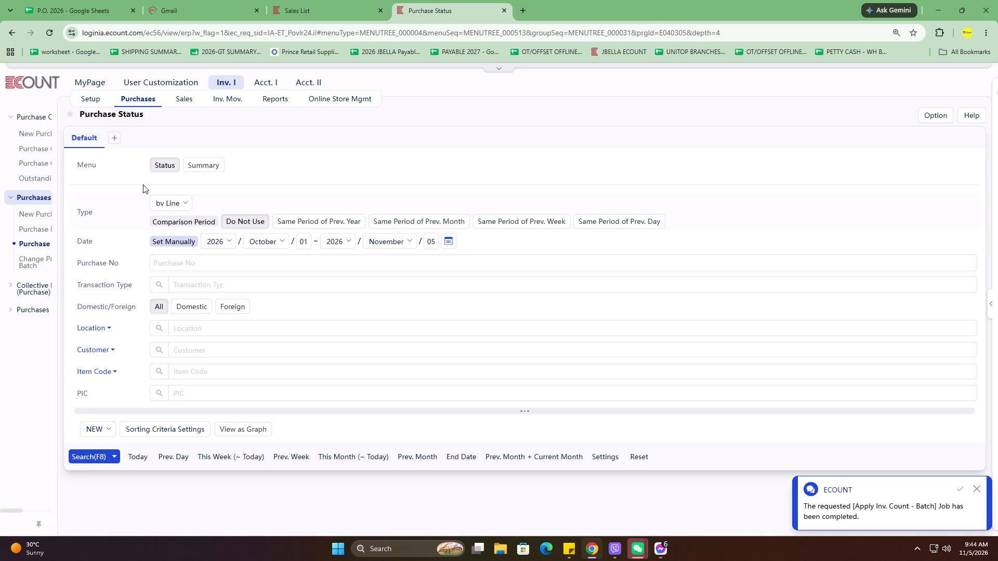
{"action": "left_click", "coordinate": [228, 242]}
{"action": "left_click", "coordinate": [232, 326]}
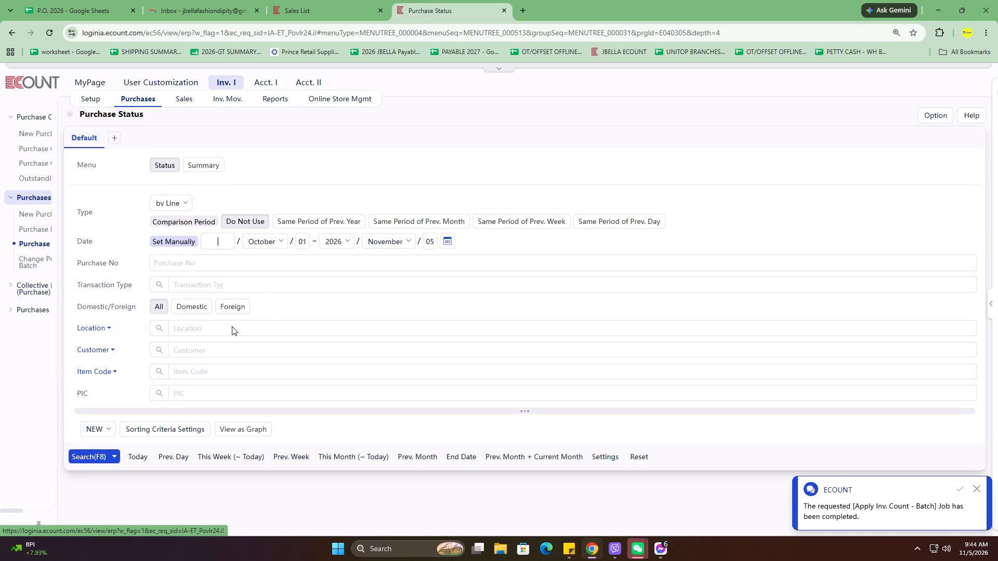
{"action": "type", "text": "2025"}
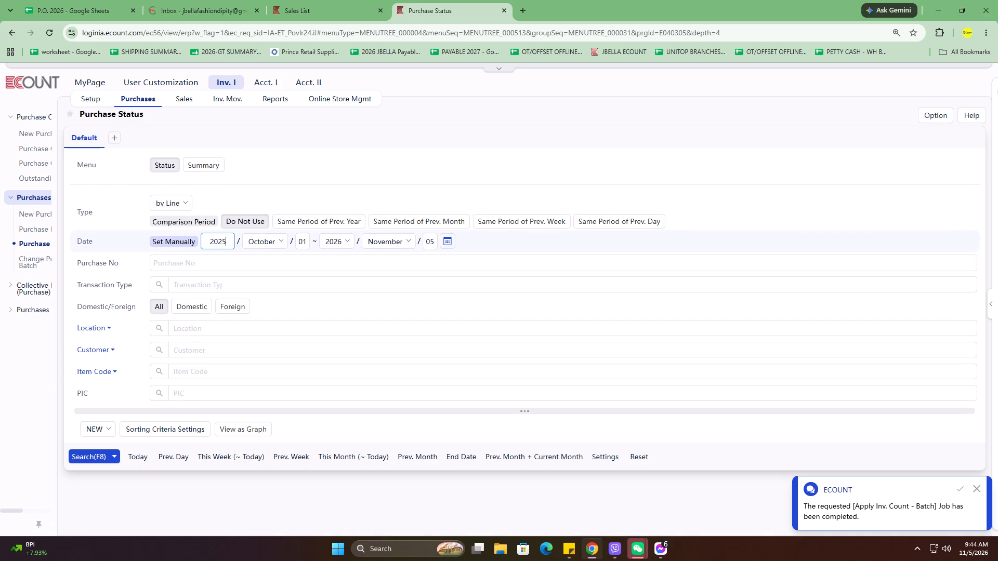
{"action": "left_click", "coordinate": [285, 235]}
{"action": "scroll", "coordinate": [266, 252], "scroll_direction": "up", "scroll_amount": 3}
{"action": "left_click", "coordinate": [287, 262]}
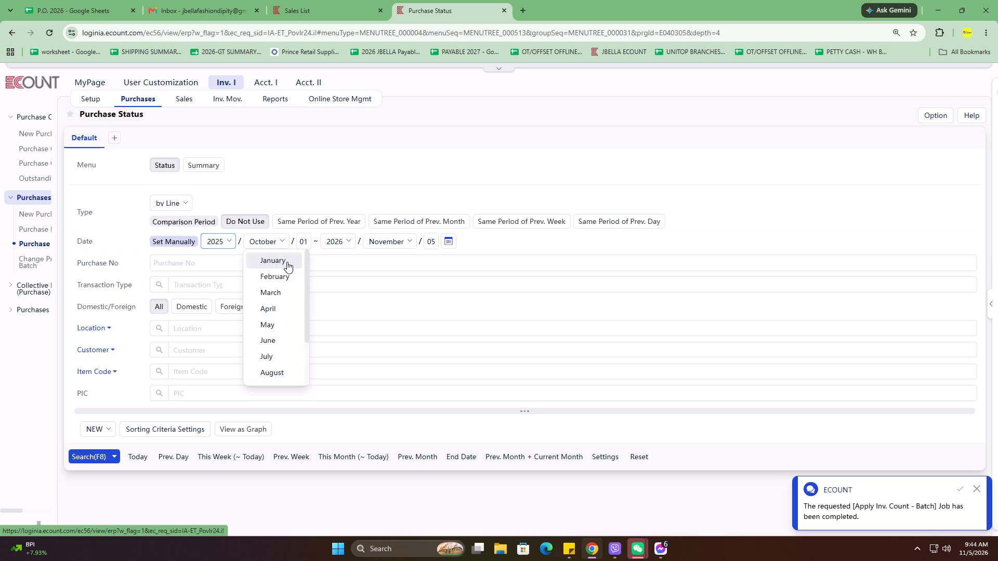
{"action": "left_click", "coordinate": [200, 344]}
{"action": "key", "text": "z"}
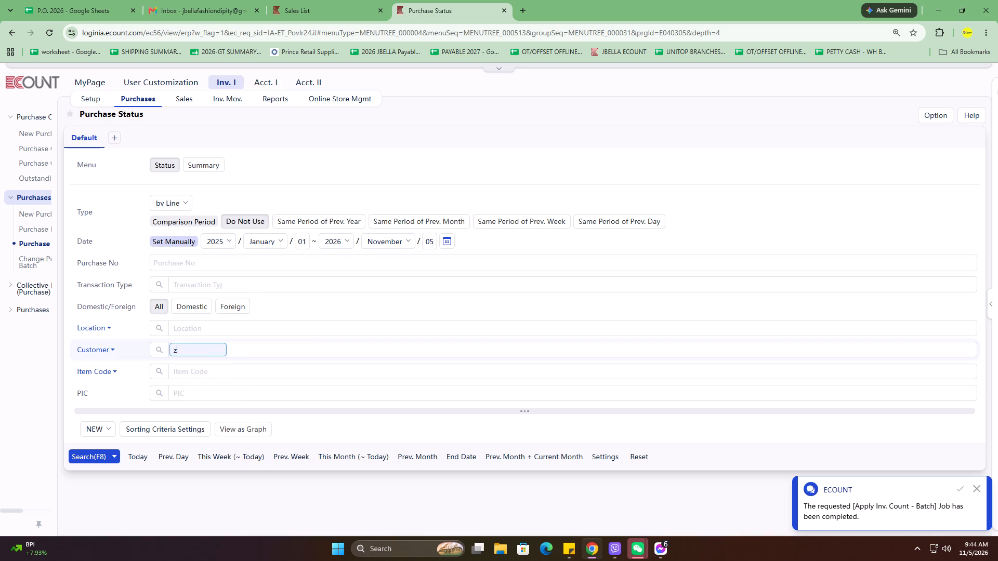
{"action": "key", "text": "shift+ampersand"}
{"action": "key", "text": "z"}
{"action": "key", "text": "Return"}
{"action": "left_click", "coordinate": [100, 455]}
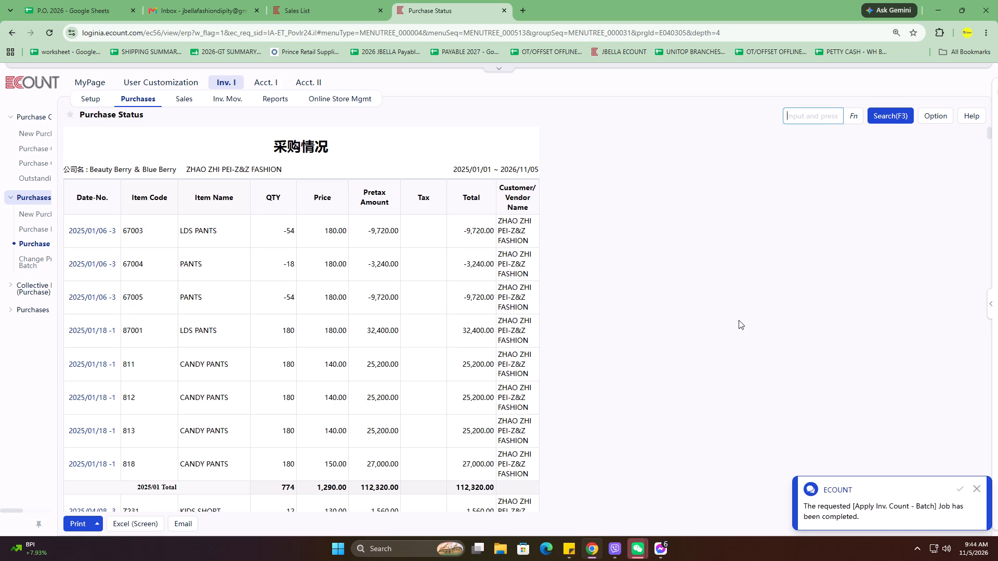
Search the Purchase Status report for item 1302 and review its purchase entries.
{"action": "type", "text": "1302"}
{"action": "key", "text": "Return"}
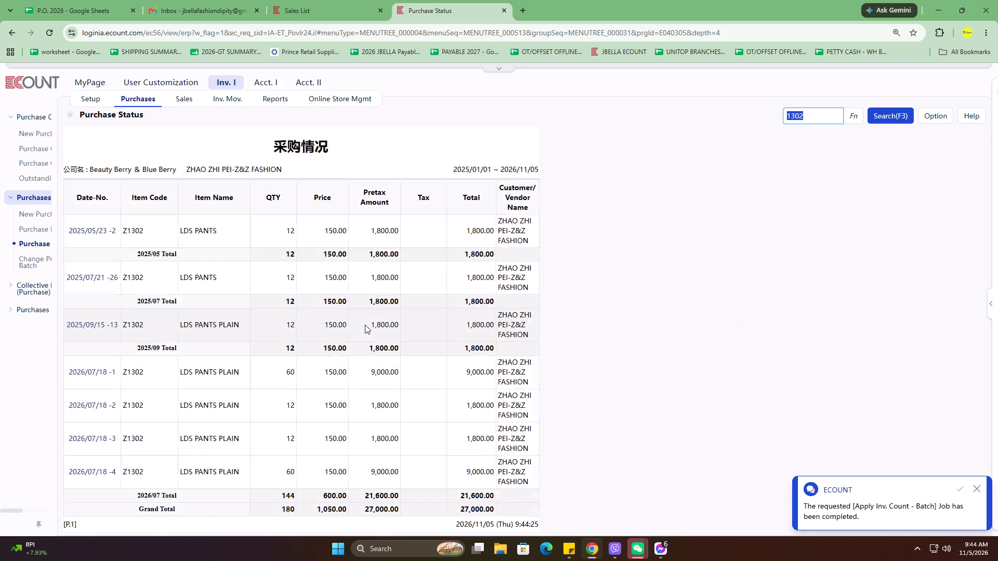
{"action": "scroll", "coordinate": [365, 325], "scroll_direction": "down", "scroll_amount": 5}
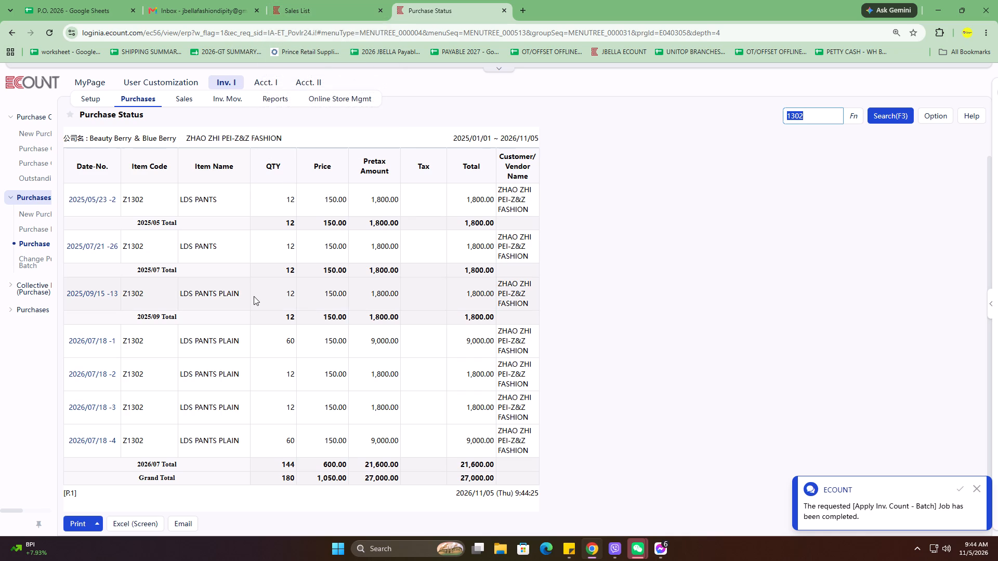
Find item Z1302 in the Item List in the other Ecount tab, set its purchase price to 160 and save.
{"action": "left_click", "coordinate": [280, 0]}
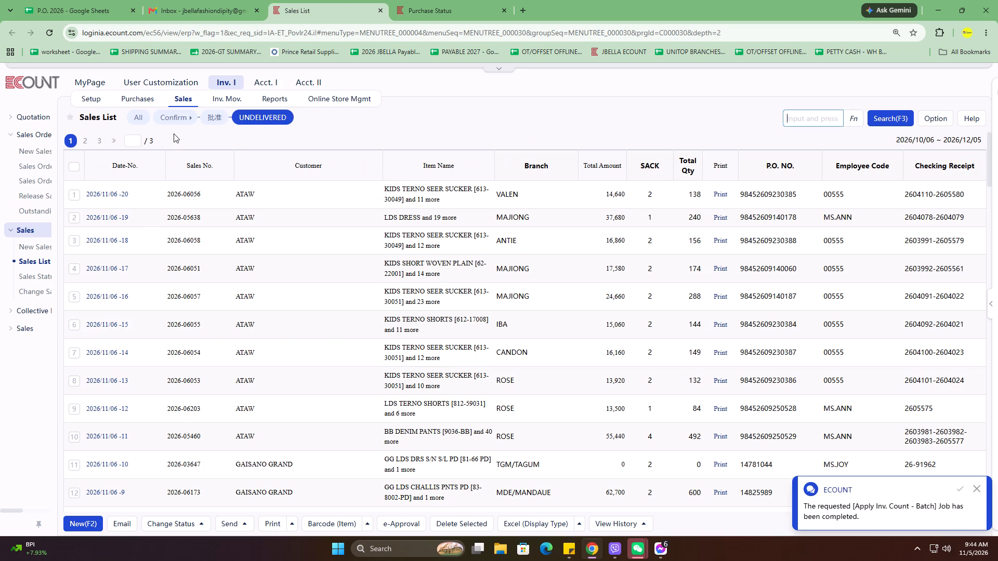
{"action": "left_click", "coordinate": [83, 98]}
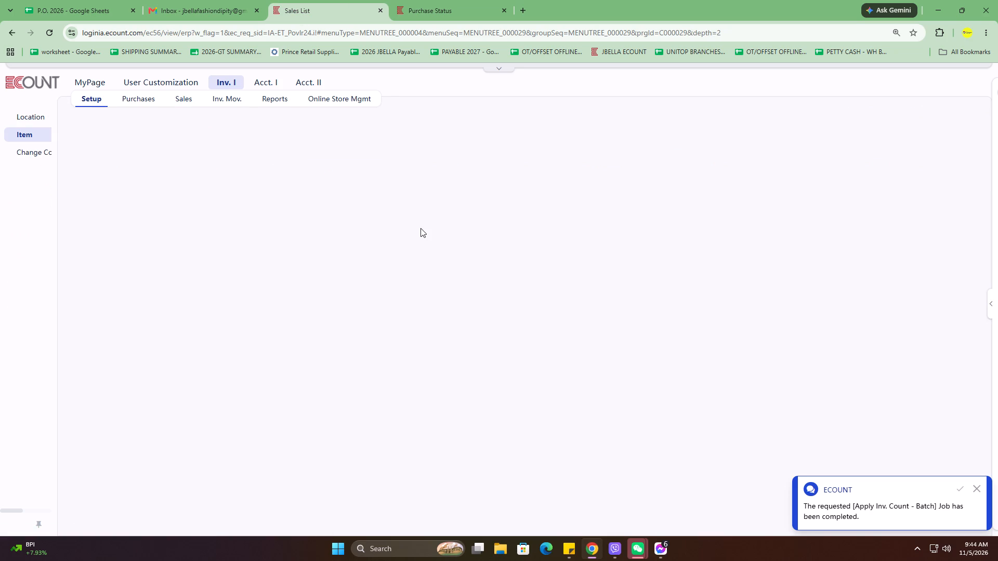
{"action": "type", "text": "1302"}
{"action": "key", "text": "Return"}
{"action": "scroll", "coordinate": [385, 393], "scroll_direction": "down", "scroll_amount": 3}
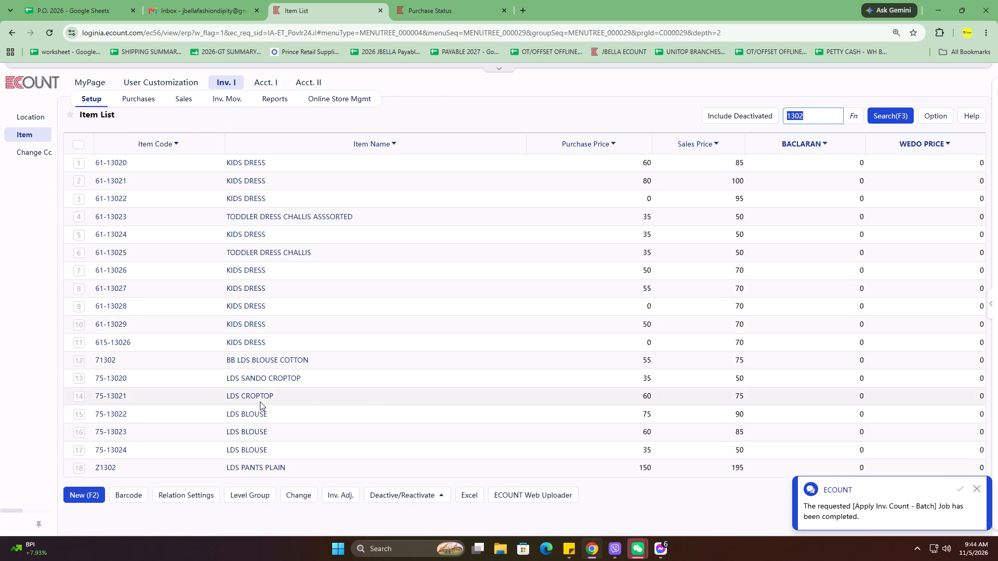
{"action": "left_click", "coordinate": [253, 469]}
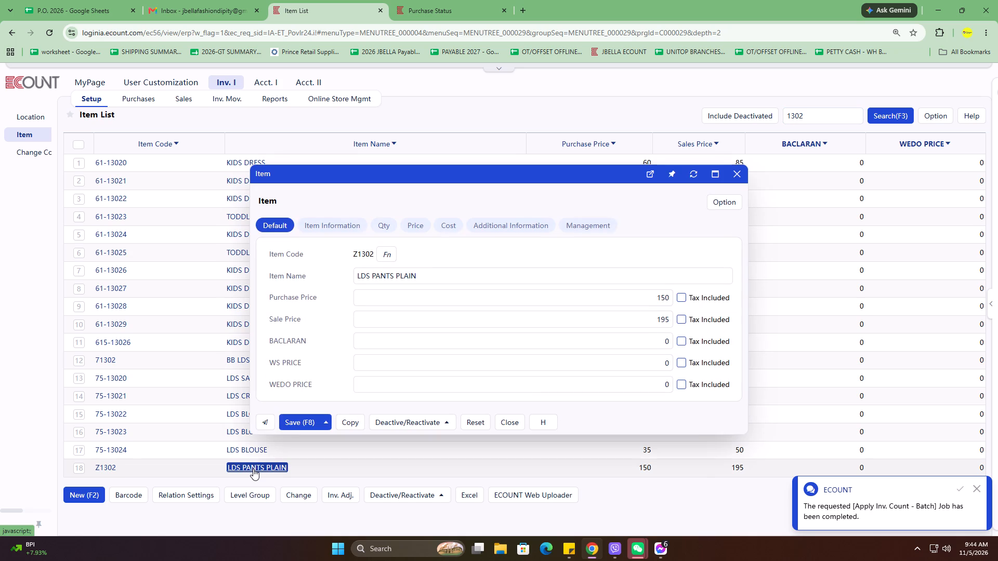
{"action": "left_click", "coordinate": [629, 272]}
{"action": "left_click", "coordinate": [631, 289]}
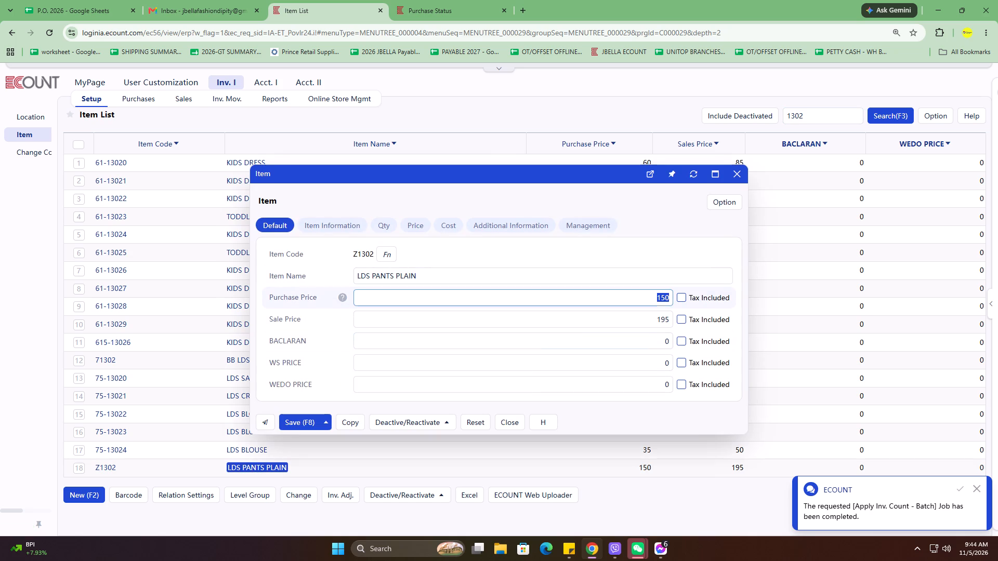
{"action": "type", "text": "160"}
{"action": "left_click", "coordinate": [304, 430]}
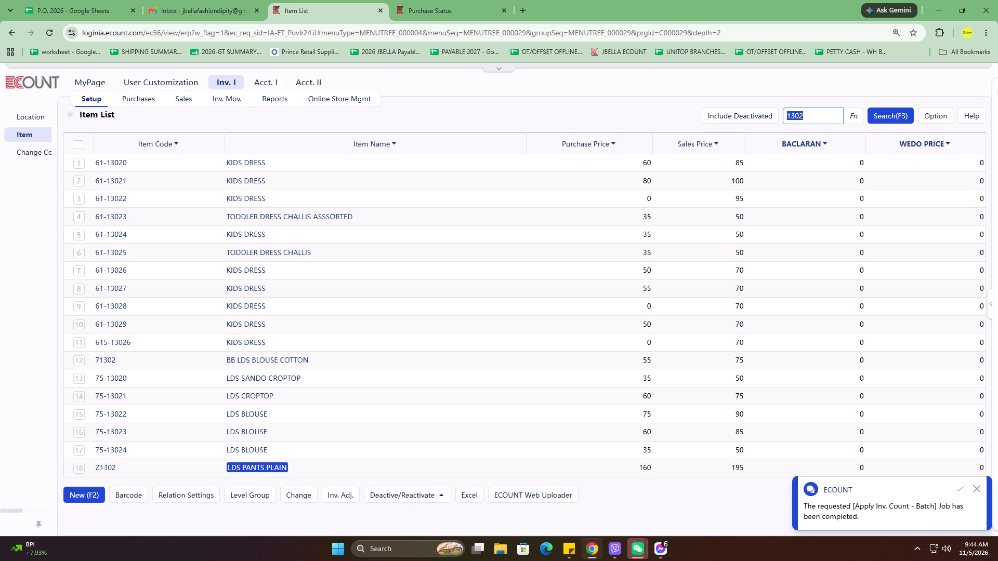
Search the Item List for 116, narrow the search to z116, and open the Z116 item record.
{"action": "type", "text": "116"}
{"action": "key", "text": "Return"}
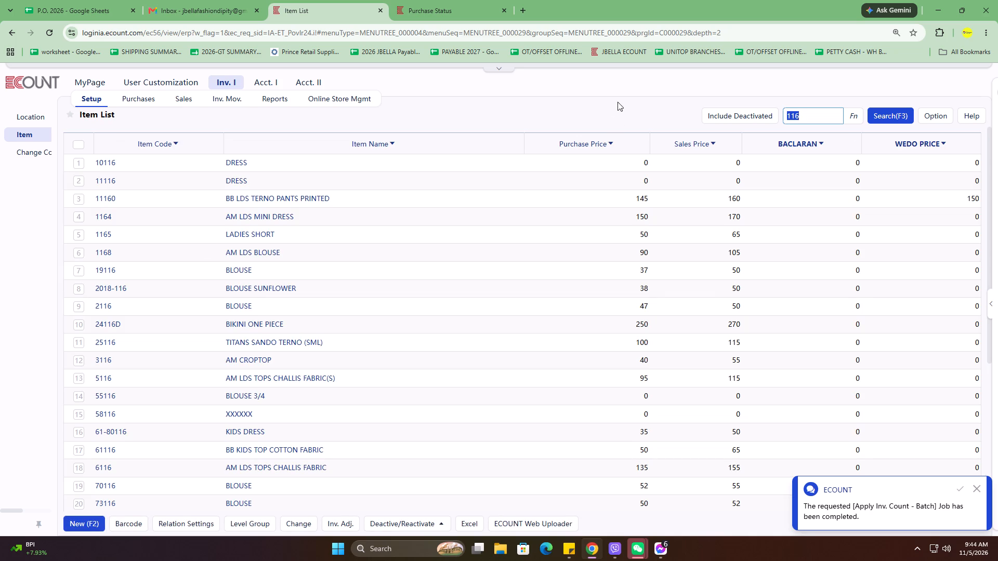
{"action": "scroll", "coordinate": [189, 270], "scroll_direction": "down", "scroll_amount": 8}
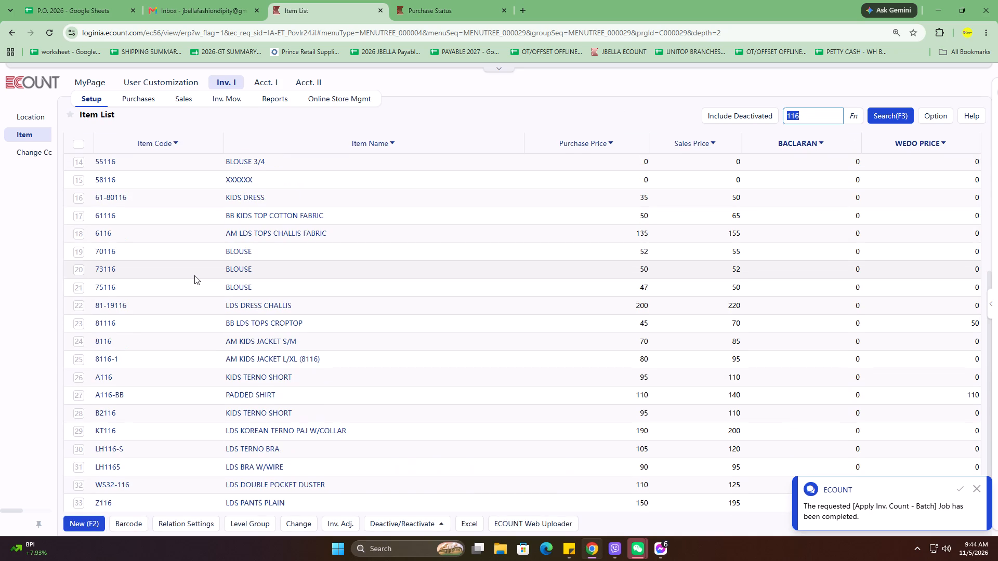
{"action": "scroll", "coordinate": [195, 275], "scroll_direction": "up", "scroll_amount": 9}
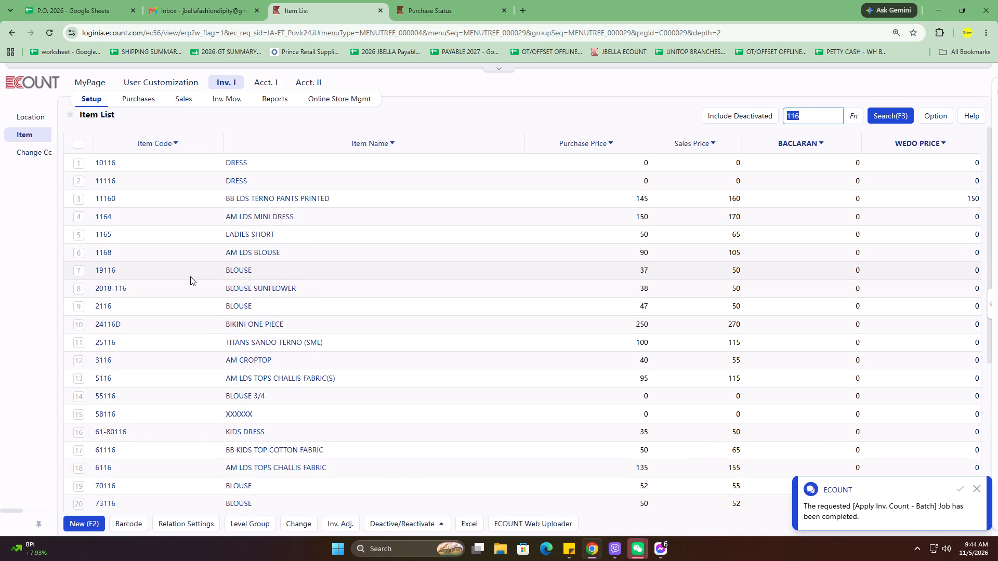
{"action": "type", "text": "z116"}
{"action": "key", "text": "Return"}
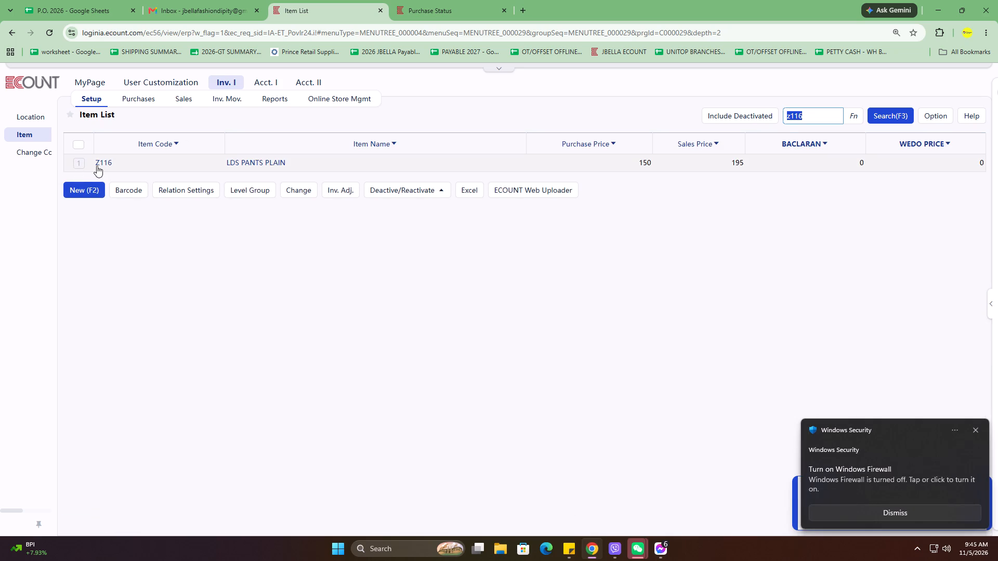
{"action": "left_click", "coordinate": [98, 164]}
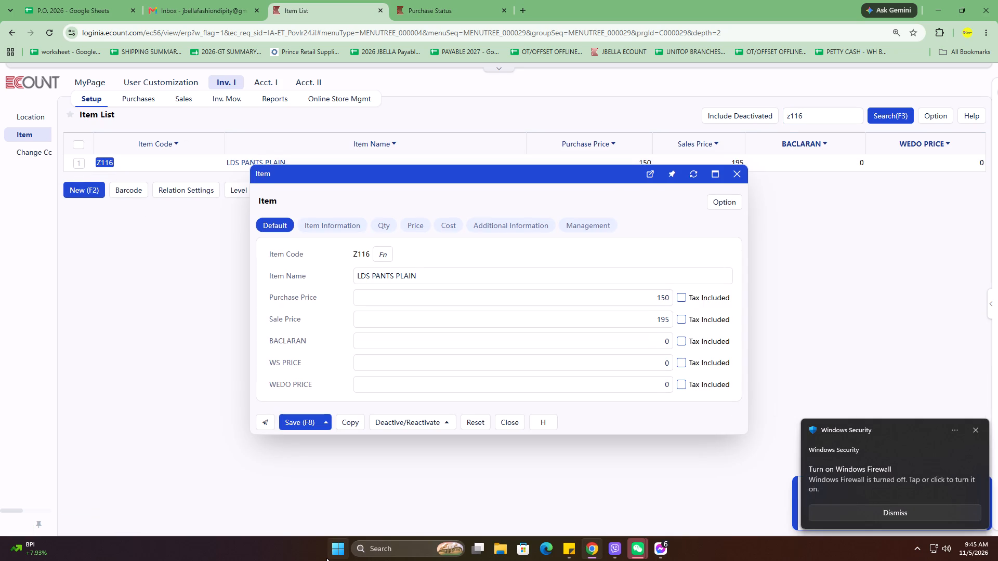
Calculate 195-160 in Calculator and close it.
{"action": "left_click", "coordinate": [338, 549]}
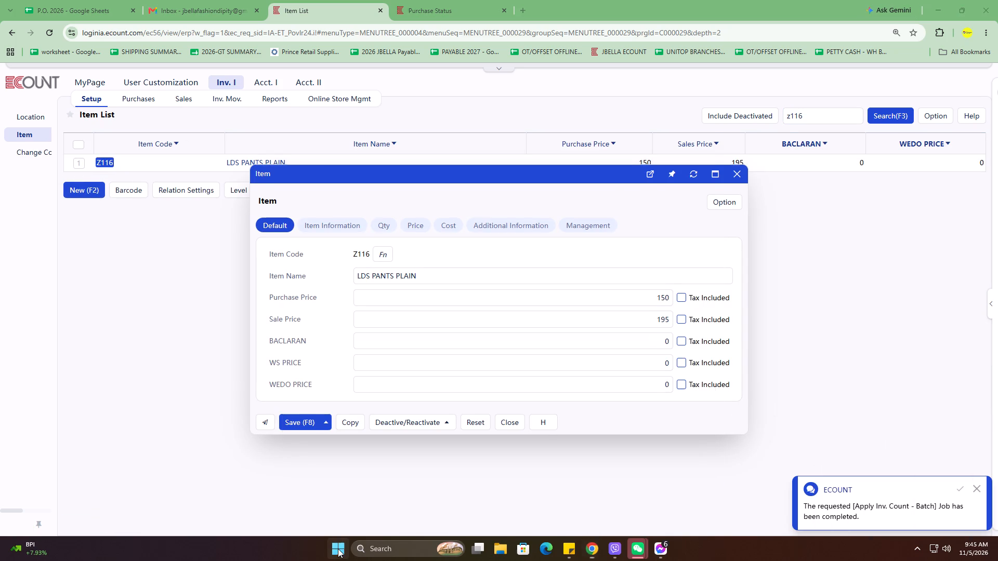
{"action": "left_click", "coordinate": [379, 211]}
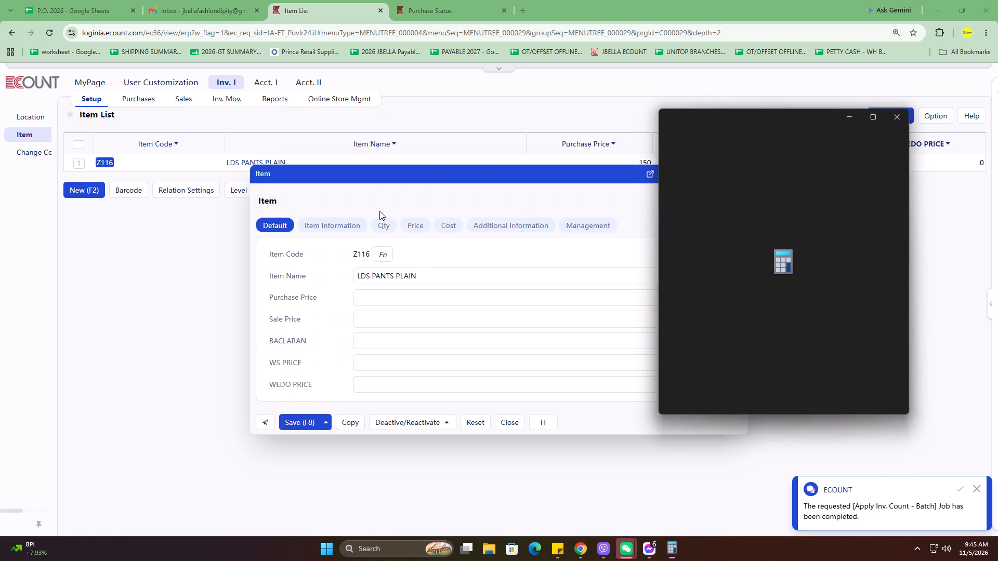
{"action": "type", "text": "195-160"}
{"action": "key", "text": "Return"}
{"action": "left_click", "coordinate": [894, 115]}
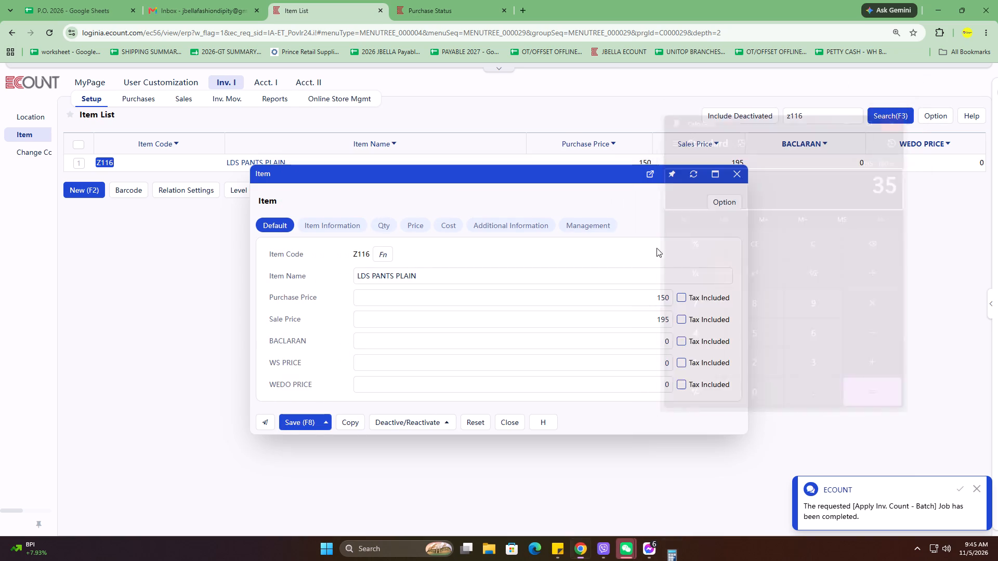
Set the purchase price of item Z116 to 160 and save the record.
{"action": "left_click", "coordinate": [621, 296]}
{"action": "type", "text": "160"}
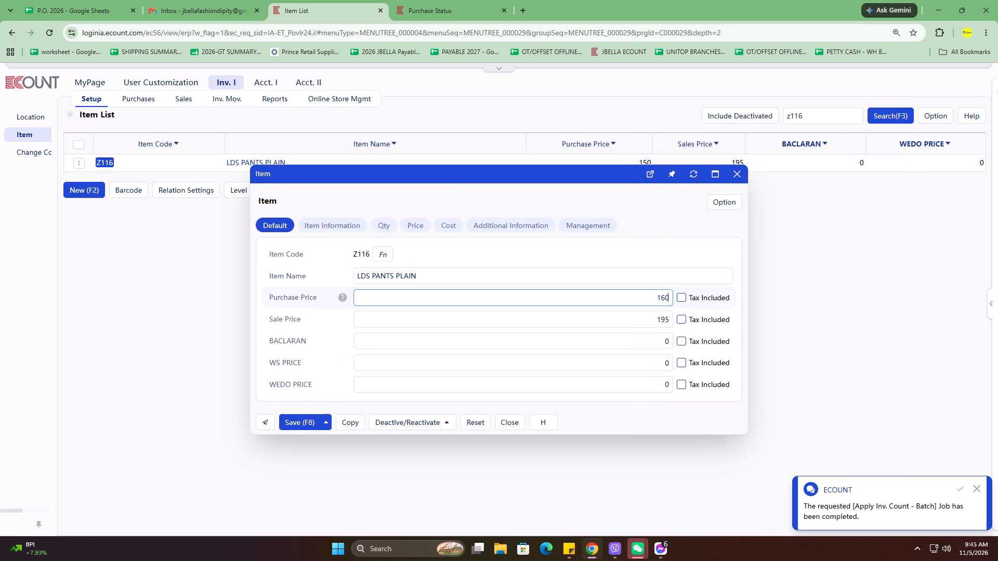
{"action": "left_click", "coordinate": [291, 422]}
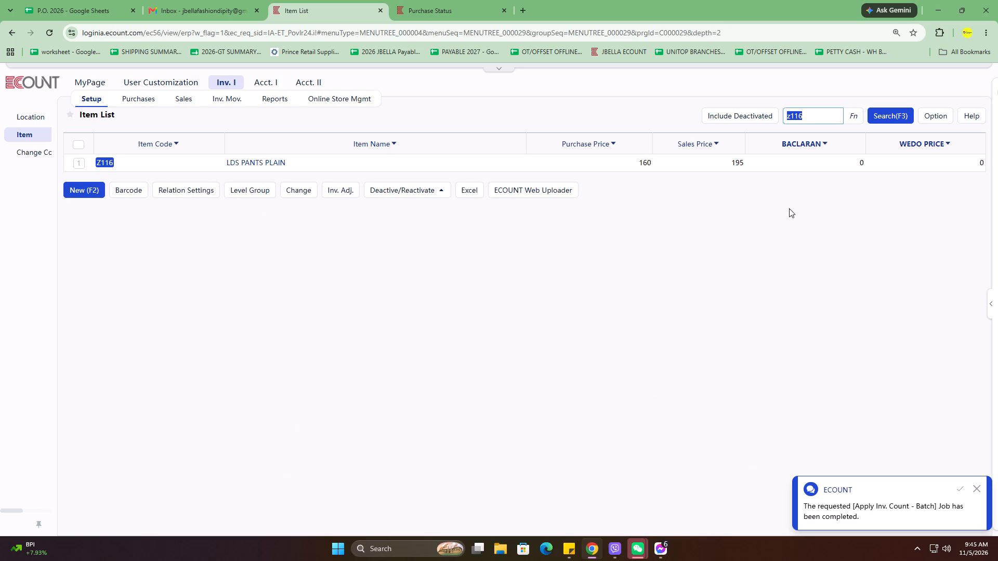
Find item Z110 in the Item List, set its purchase price to 160 and save.
{"action": "type", "text": "z110"}
{"action": "key", "text": "Return"}
{"action": "left_click", "coordinate": [266, 166]}
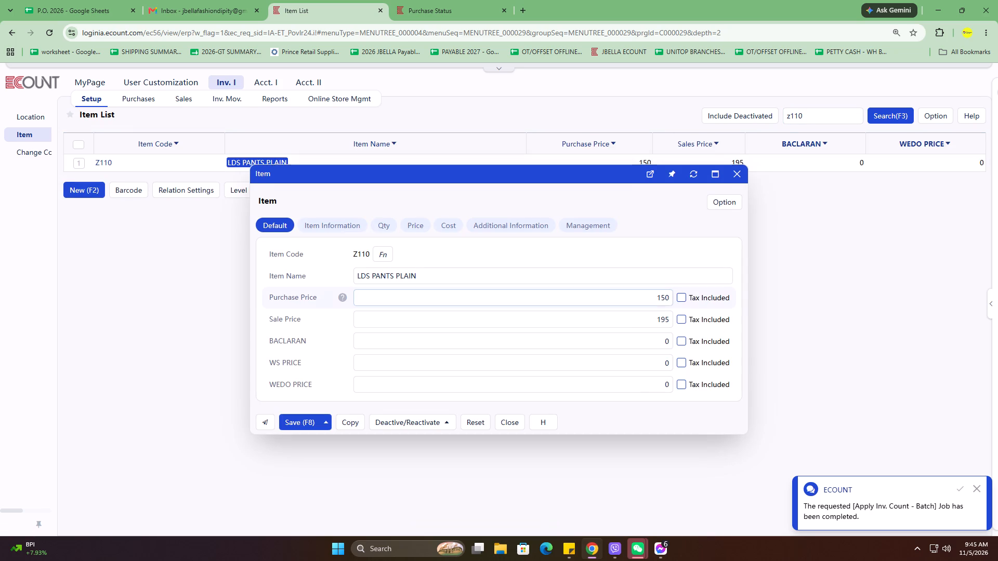
{"action": "left_click", "coordinate": [627, 289]}
{"action": "type", "text": "160"}
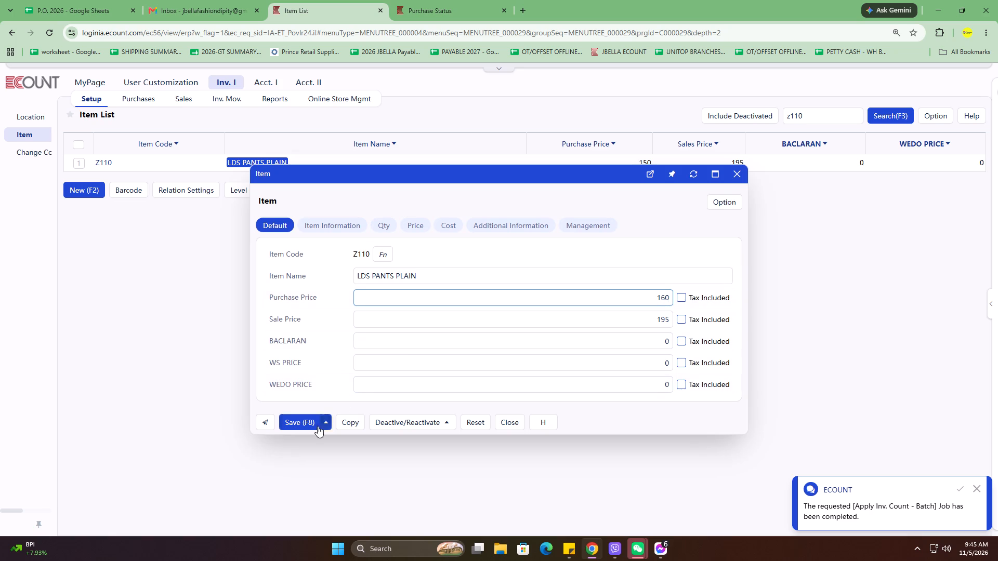
{"action": "left_click", "coordinate": [312, 424]}
From the Purchase Status report, open purchase 2026/07/18 -1, set the Z1302, Z116 and Z110 prices to 160 and save.
{"action": "left_click", "coordinate": [418, 1]}
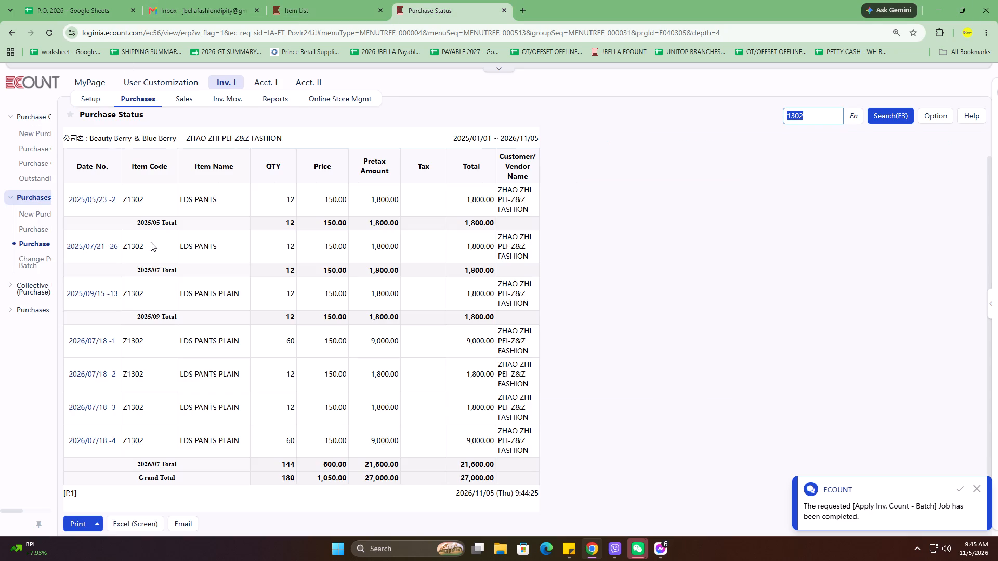
{"action": "left_click", "coordinate": [102, 338]}
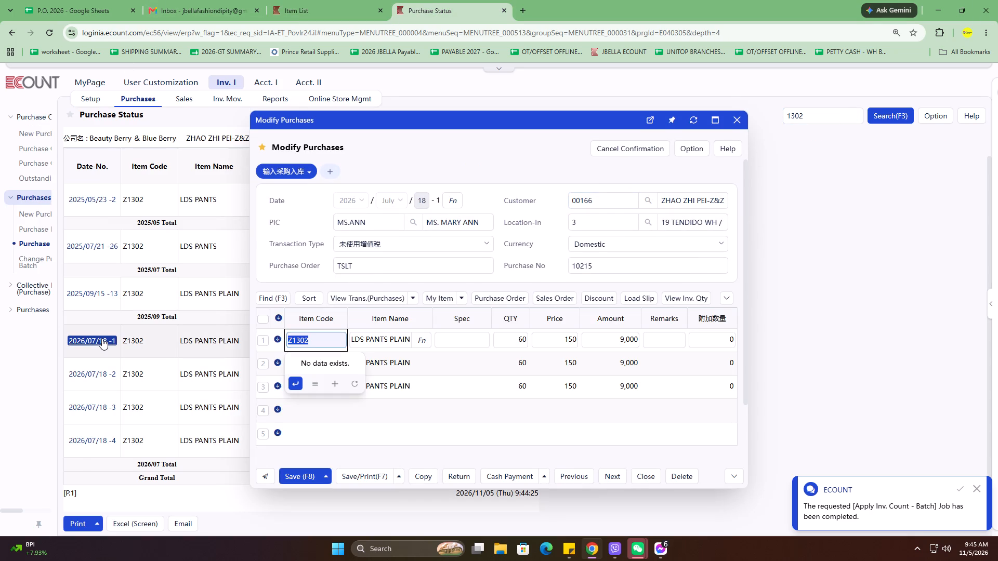
{"action": "left_click", "coordinate": [558, 343]}
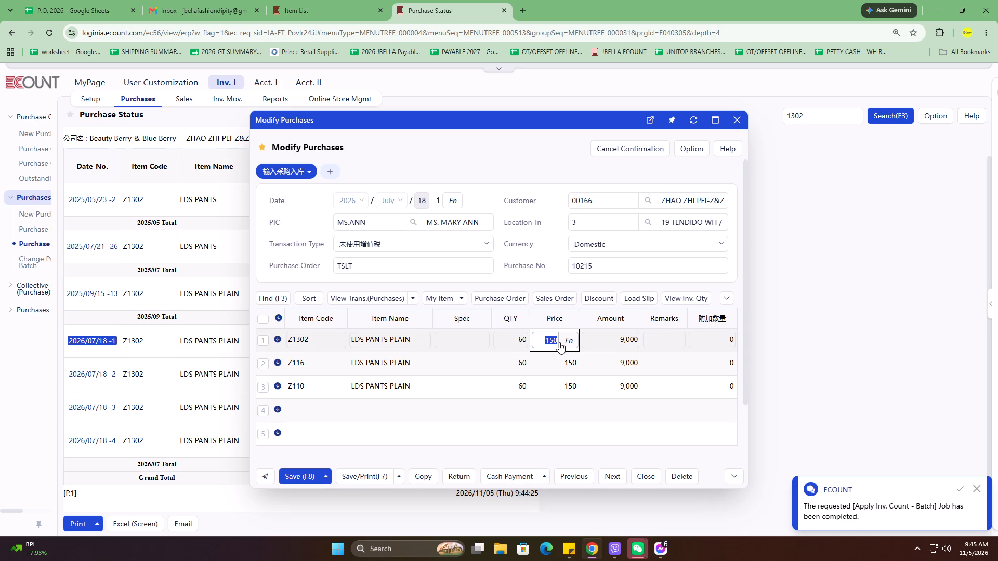
{"action": "type", "text": "160"}
{"action": "key", "text": "Down"}
{"action": "type", "text": "160"}
{"action": "key", "text": "Down"}
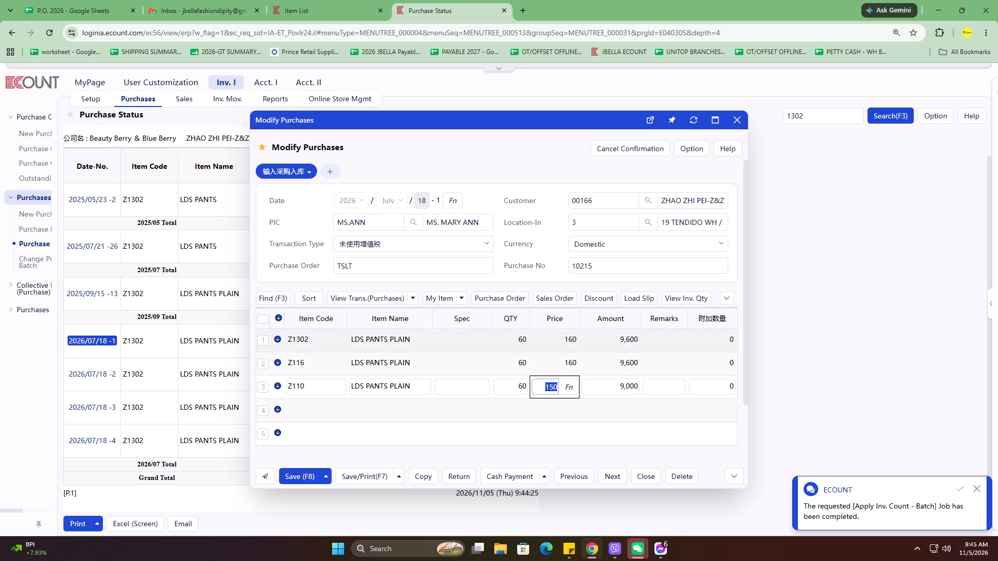
{"action": "type", "text": "160"}
{"action": "key", "text": "Down"}
{"action": "scroll", "coordinate": [555, 353], "scroll_direction": "down", "scroll_amount": 6}
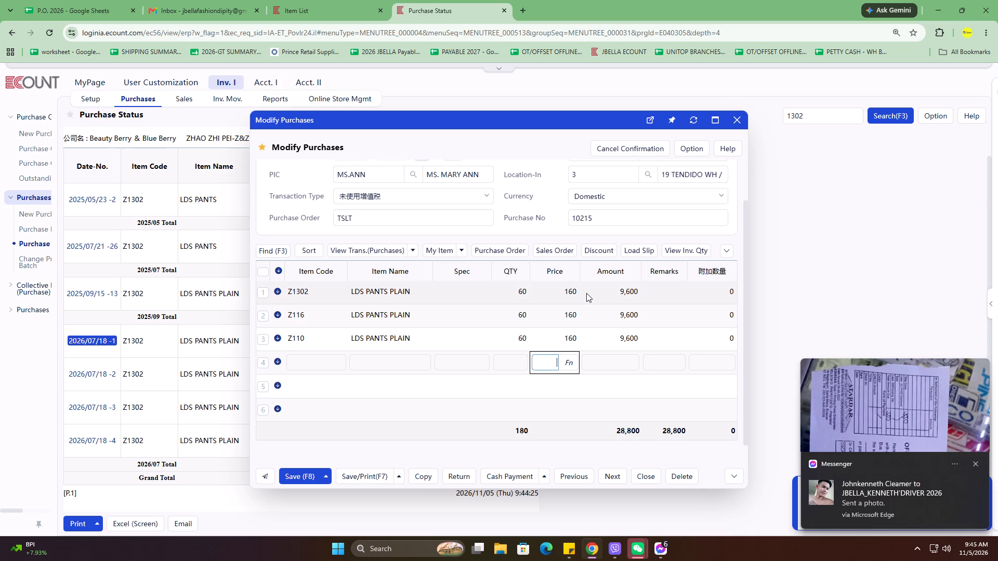
{"action": "double_click", "coordinate": [296, 482]}
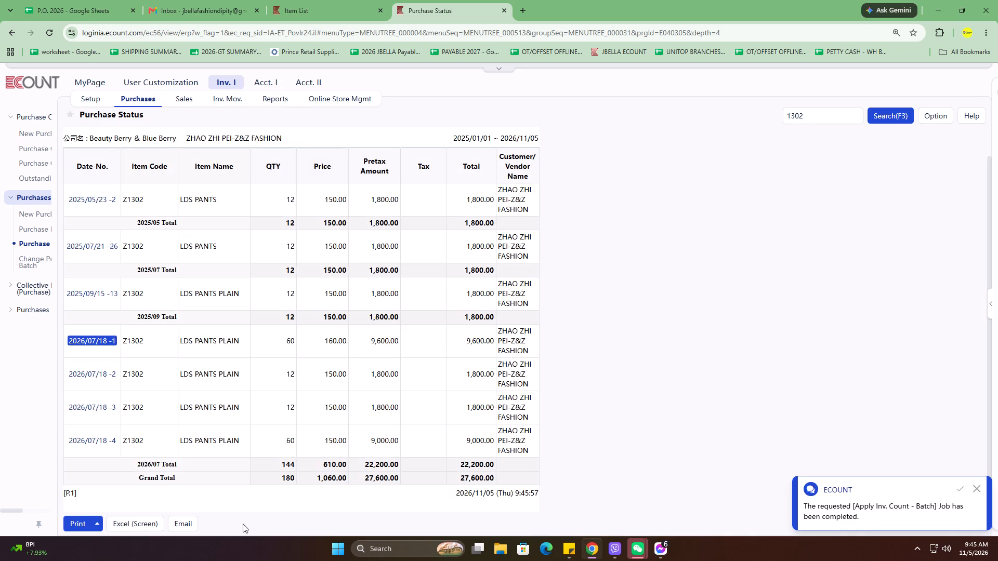
Set the Z1302, Z116 and Z110 prices to 160 in purchase 2026/07/18 -2, save, and reopen the entry to check it.
{"action": "left_click", "coordinate": [95, 378]}
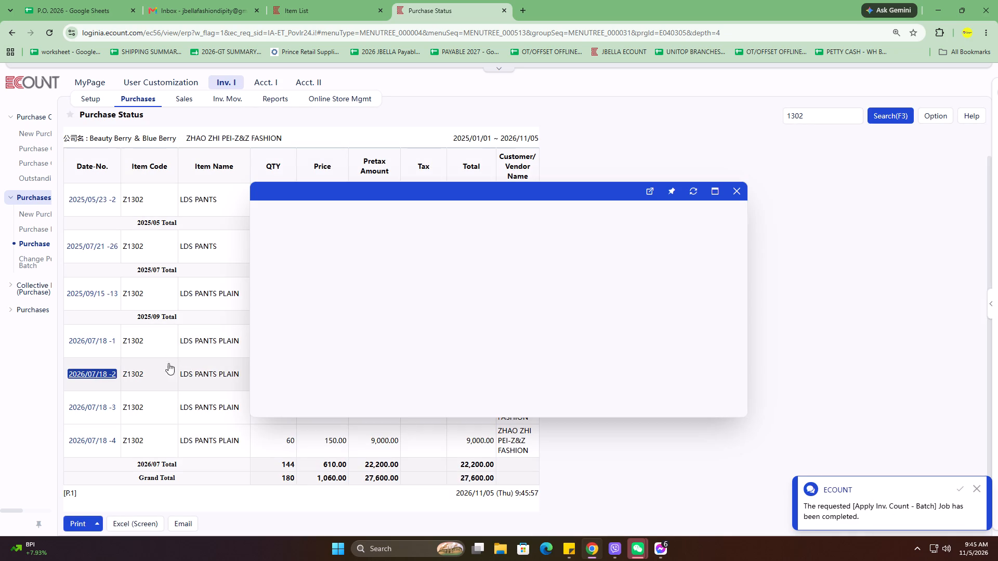
{"action": "left_click", "coordinate": [556, 345]}
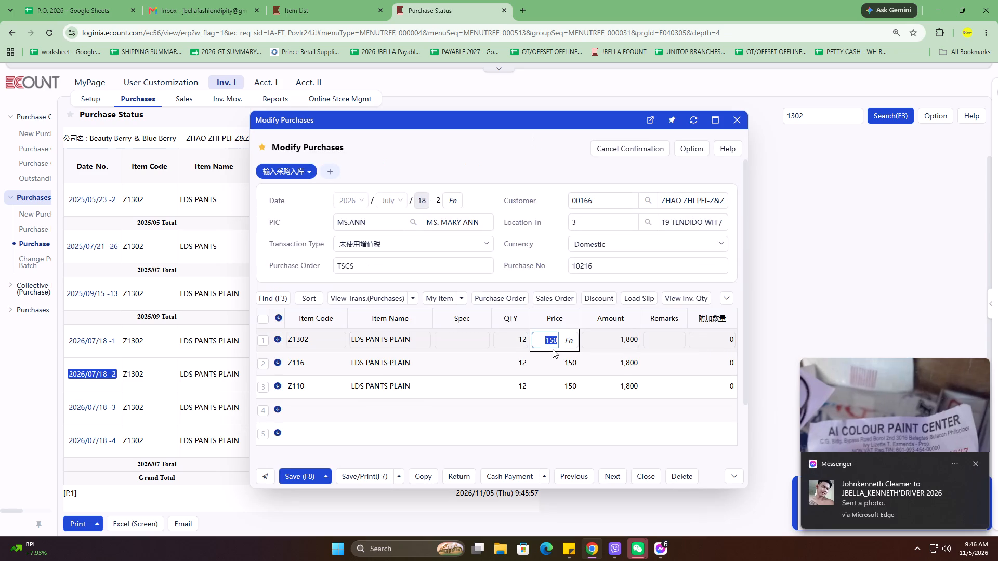
{"action": "type", "text": "160"}
{"action": "key", "text": "Down"}
{"action": "type", "text": "160"}
{"action": "key", "text": "Down"}
{"action": "type", "text": "160"}
{"action": "scroll", "coordinate": [558, 393], "scroll_direction": "down", "scroll_amount": 1}
{"action": "left_click", "coordinate": [552, 405]}
{"action": "left_click", "coordinate": [307, 474]}
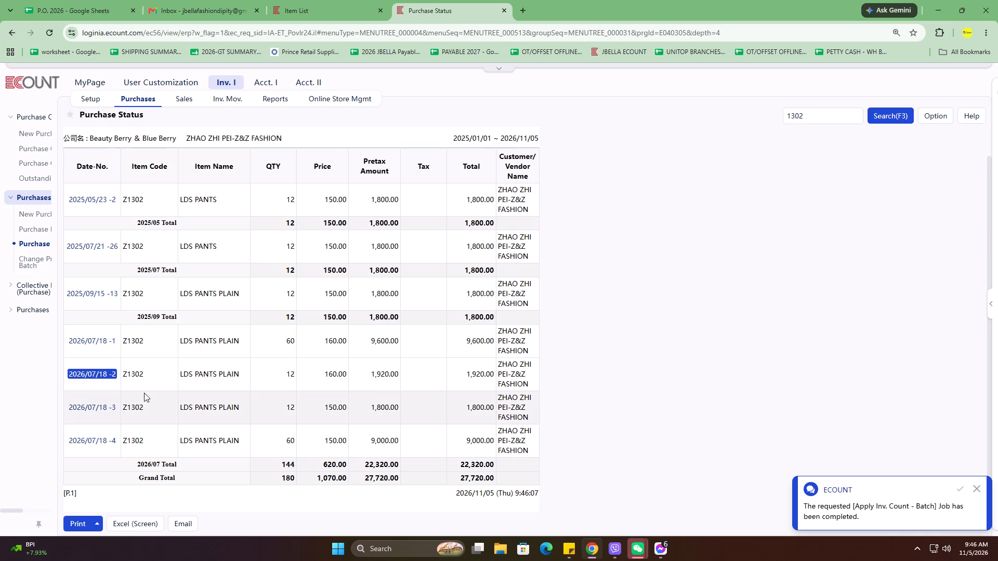
{"action": "left_click", "coordinate": [95, 375]}
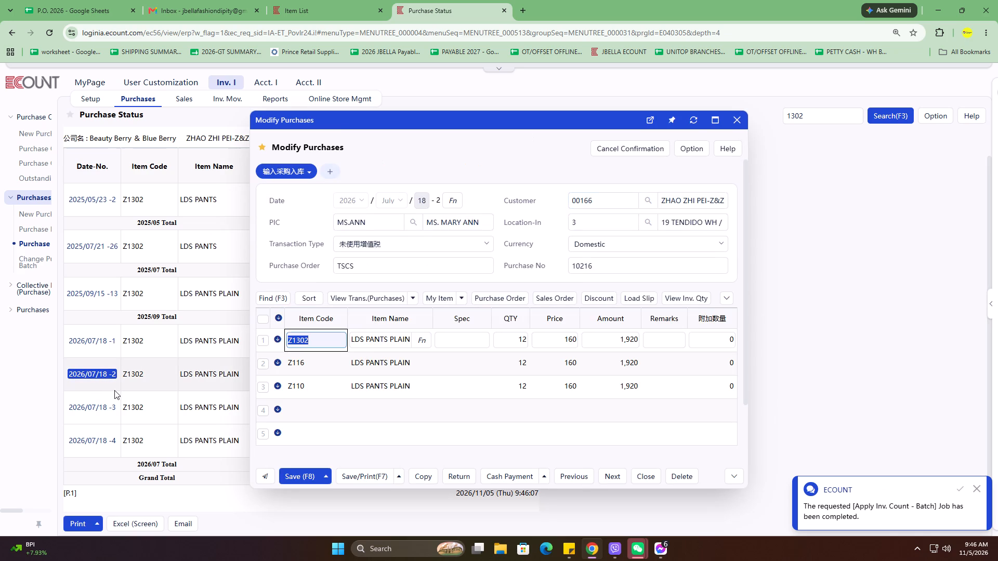
{"action": "scroll", "coordinate": [114, 390], "scroll_direction": "down", "scroll_amount": 6}
{"action": "scroll", "coordinate": [551, 325], "scroll_direction": "down", "scroll_amount": 3}
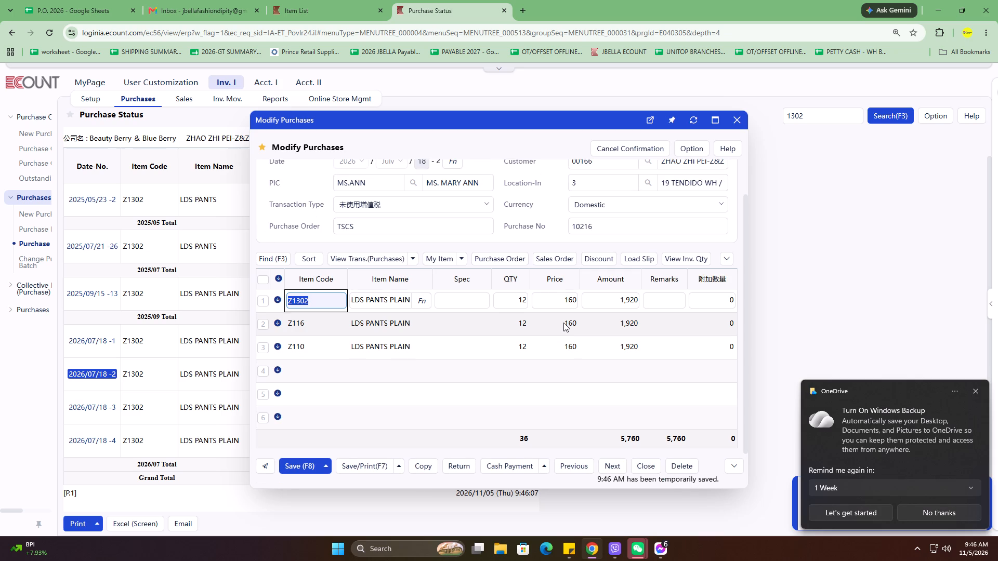
Open purchase 2026/07/18 -4, set the Z1302, Z116 and Z110 prices to 160 and save.
{"action": "left_click", "coordinate": [100, 403]}
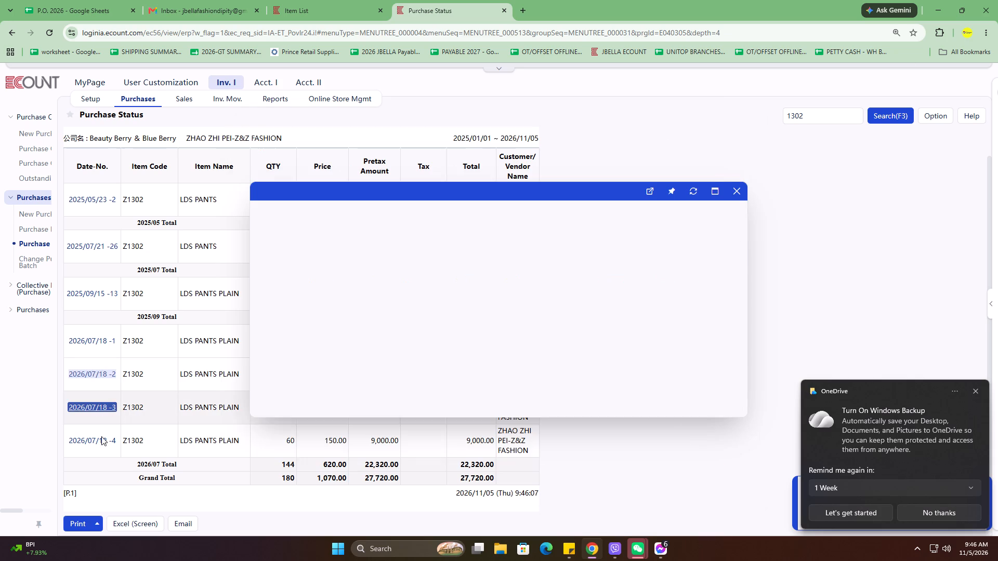
{"action": "left_click", "coordinate": [99, 448]}
{"action": "left_click", "coordinate": [104, 436]}
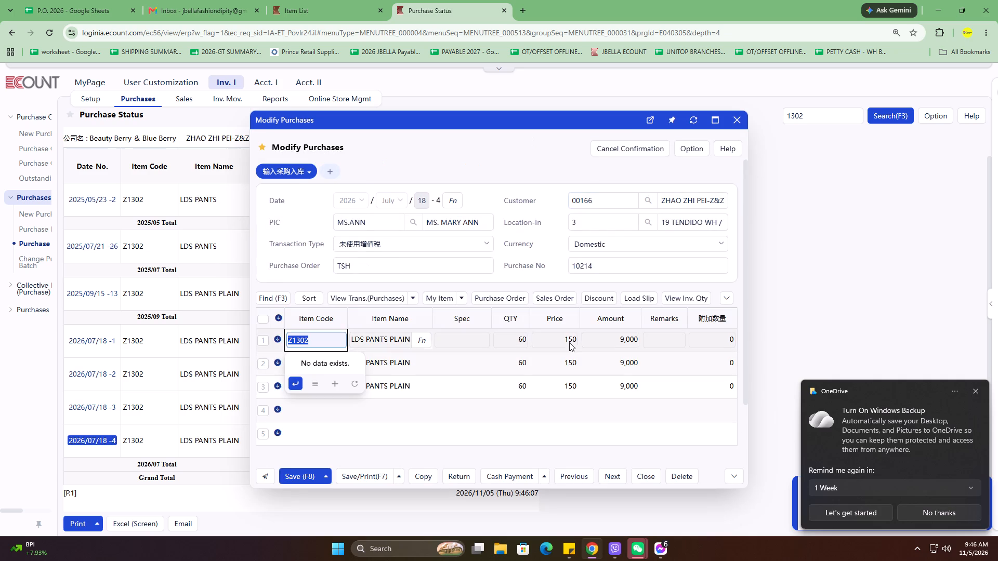
{"action": "left_click", "coordinate": [569, 342]}
{"action": "type", "text": "160"}
{"action": "key", "text": "Down"}
{"action": "type", "text": "160"}
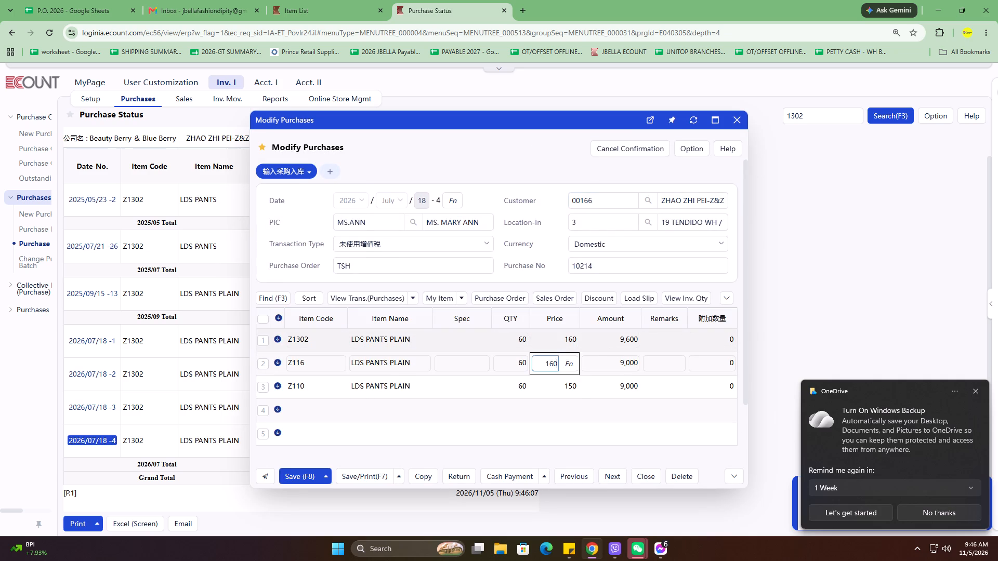
{"action": "key", "text": "Down"}
{"action": "type", "text": "160"}
{"action": "scroll", "coordinate": [566, 352], "scroll_direction": "down", "scroll_amount": 2}
{"action": "left_click", "coordinate": [557, 403]}
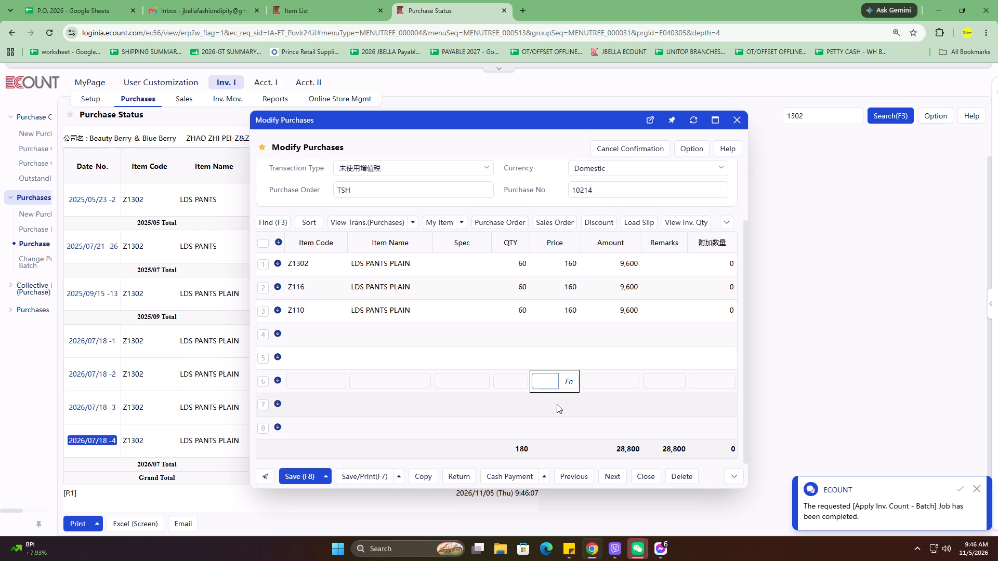
{"action": "left_click", "coordinate": [297, 477]}
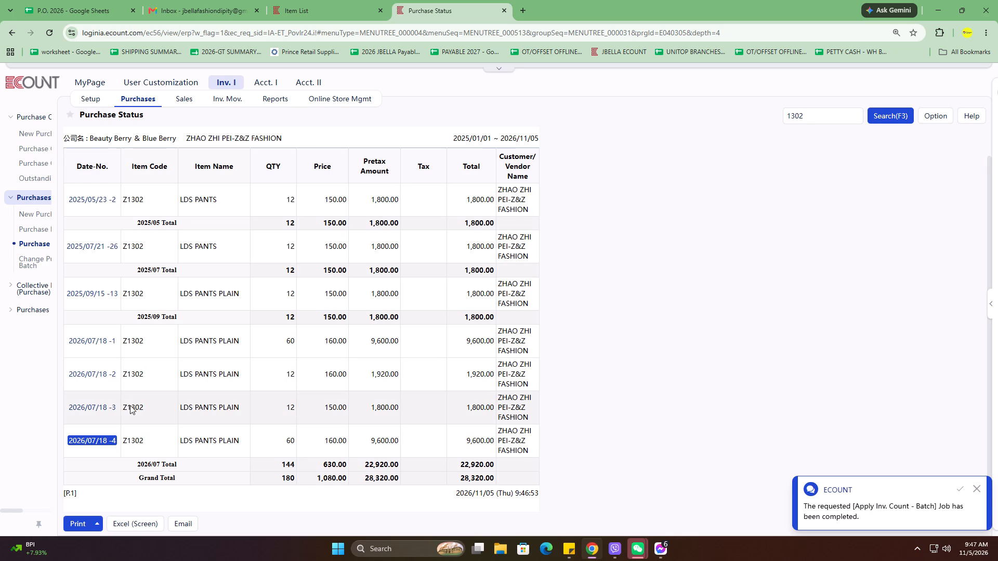
Open purchase 2026/07/18 -3, set the Z1302, Z116 and Z110 prices to 160 and save.
{"action": "left_click", "coordinate": [105, 407]}
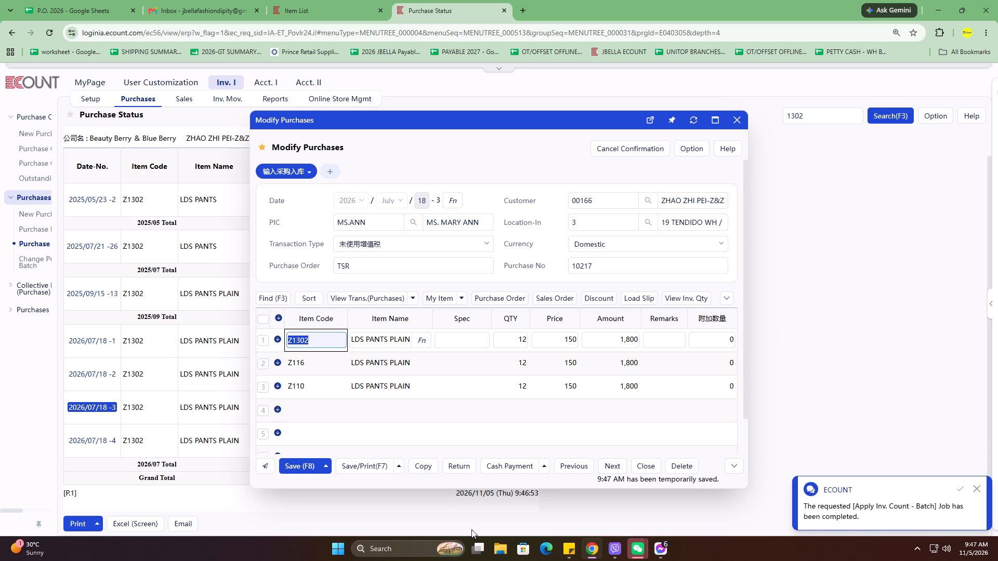
{"action": "left_click", "coordinate": [547, 345]}
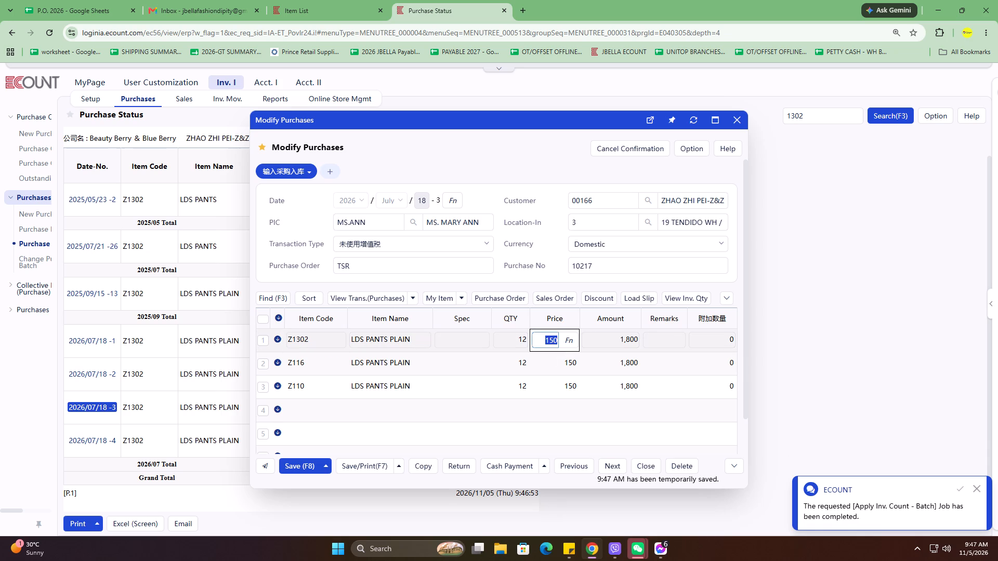
{"action": "type", "text": "160"}
{"action": "key", "text": "Down"}
{"action": "type", "text": "160"}
{"action": "key", "text": "Down"}
{"action": "type", "text": "160"}
{"action": "key", "text": "Down"}
{"action": "scroll", "coordinate": [567, 343], "scroll_direction": "down", "scroll_amount": 5}
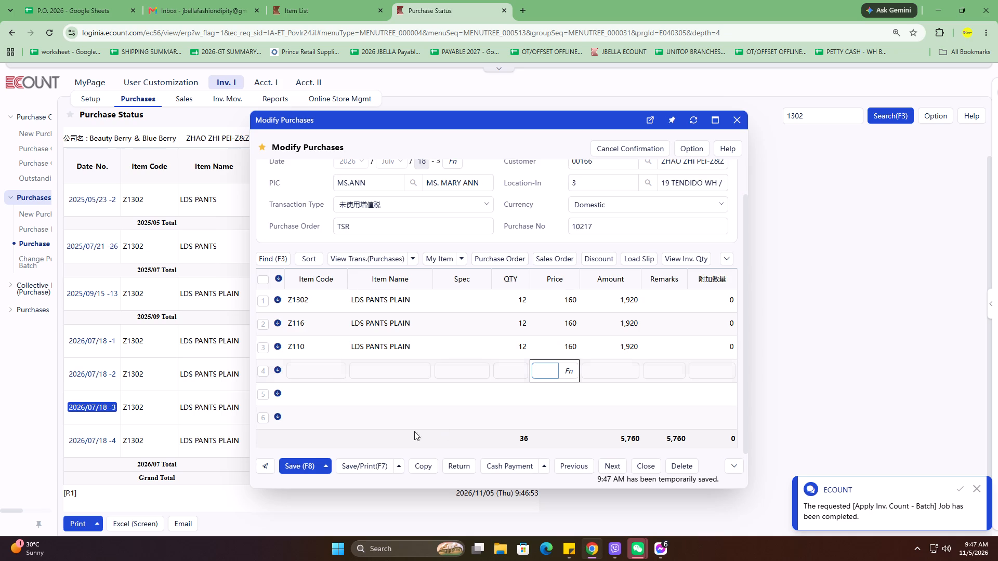
{"action": "left_click", "coordinate": [309, 471]}
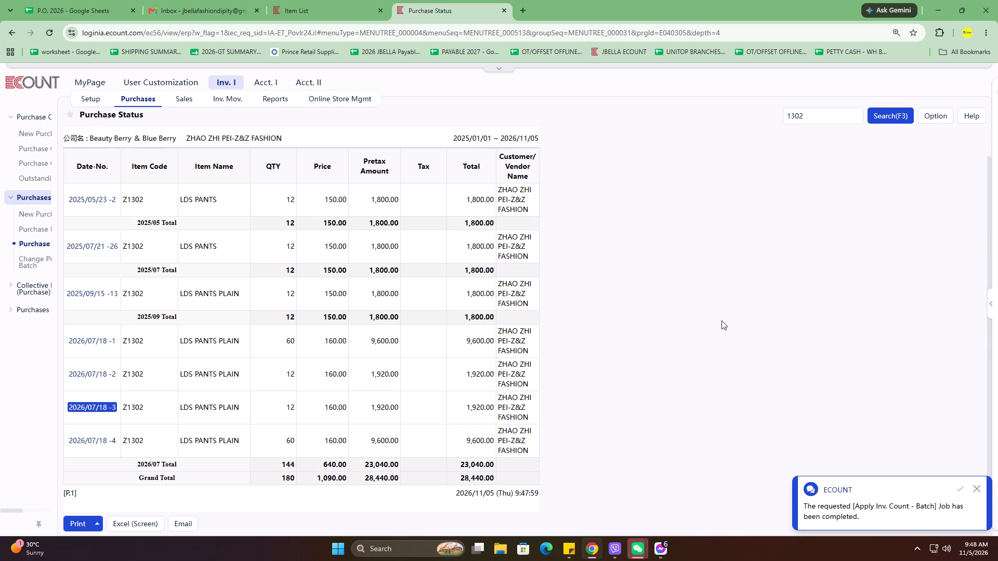
Search the Purchase Status report for 217 and compare Z217's price in purchase 2026/08/15 -4 with its Item List record.
{"action": "left_click", "coordinate": [811, 127]}
{"action": "left_click", "coordinate": [821, 121]}
{"action": "type", "text": "217"}
{"action": "key", "text": "Return"}
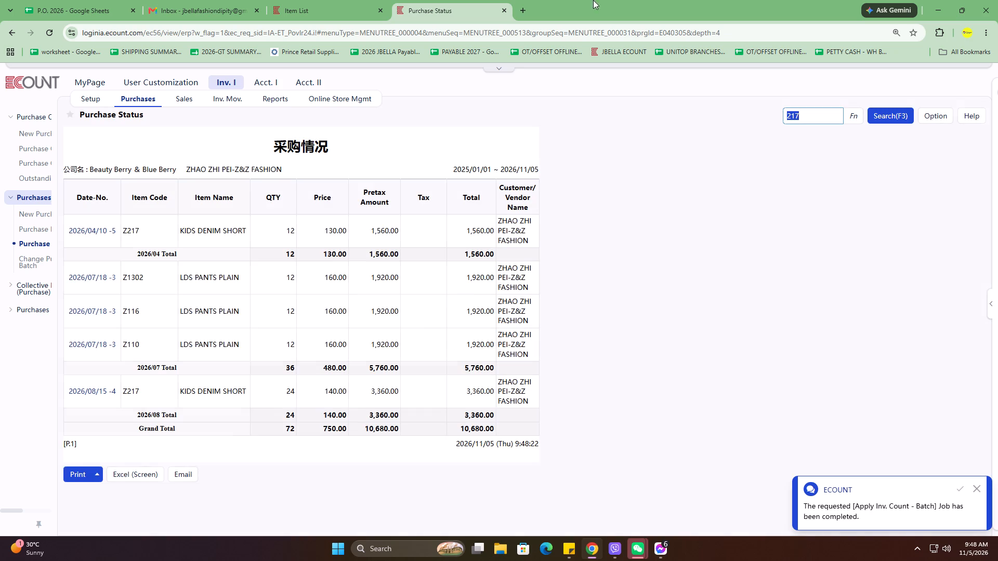
{"action": "scroll", "coordinate": [378, 304], "scroll_direction": "down", "scroll_amount": 2}
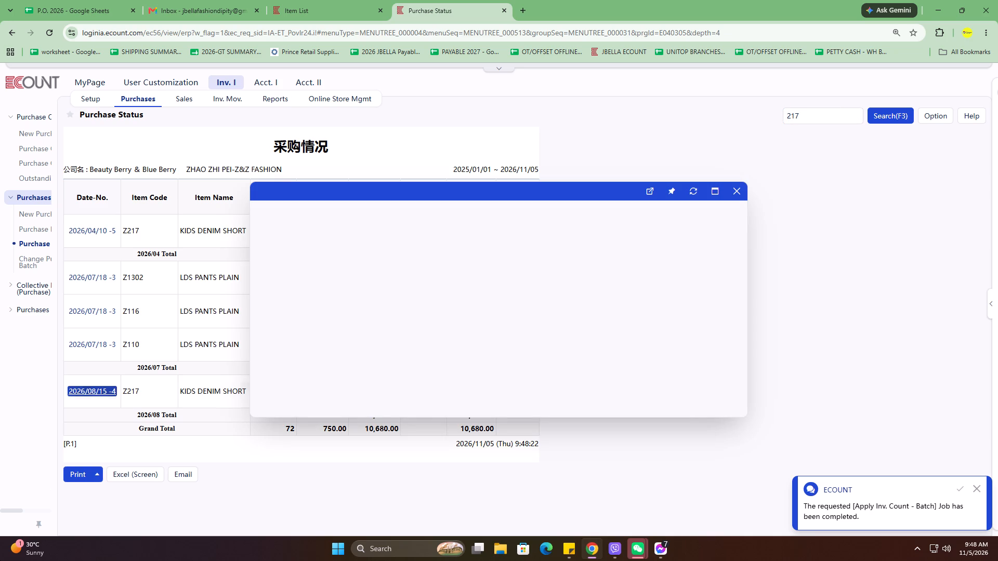
{"action": "left_click", "coordinate": [386, 0]}
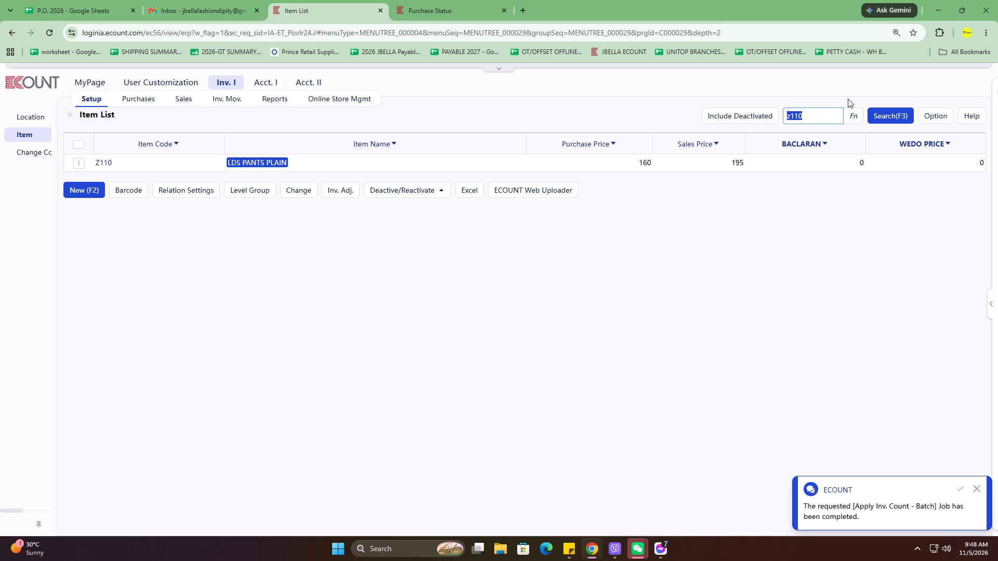
{"action": "key", "text": "z"}
{"action": "type", "text": "217"}
{"action": "key", "text": "Return"}
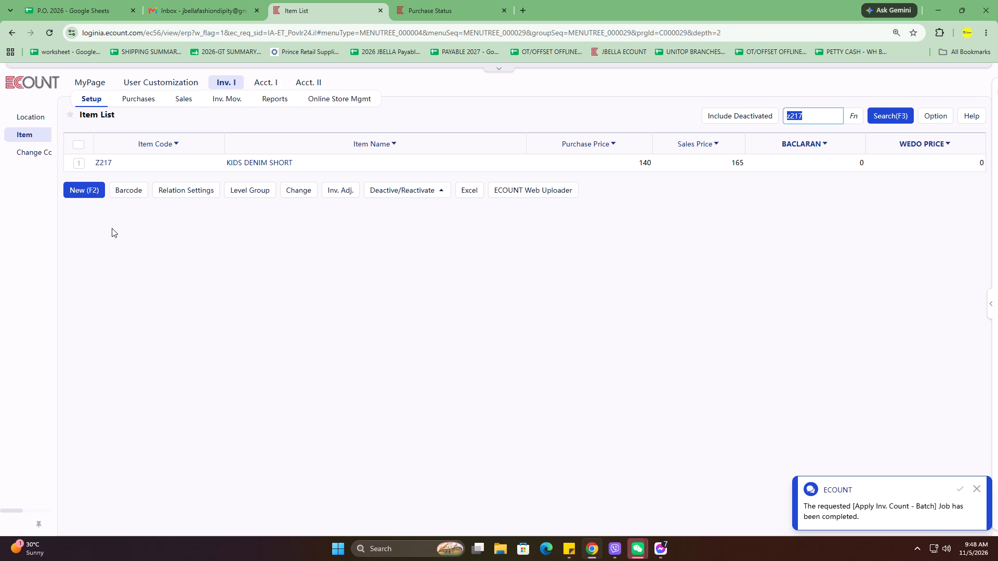
{"action": "left_click", "coordinate": [439, 0]}
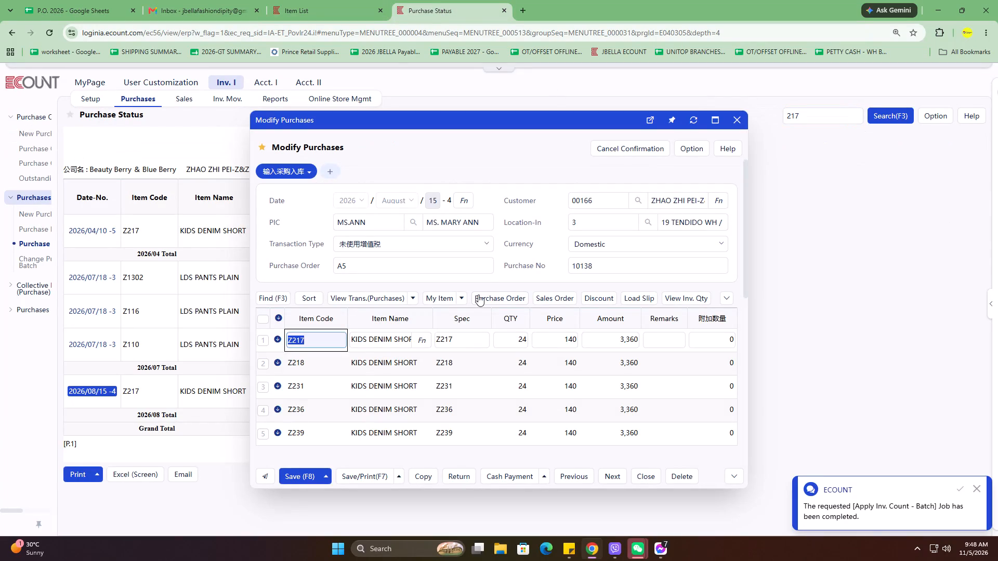
{"action": "left_click", "coordinate": [732, 128]}
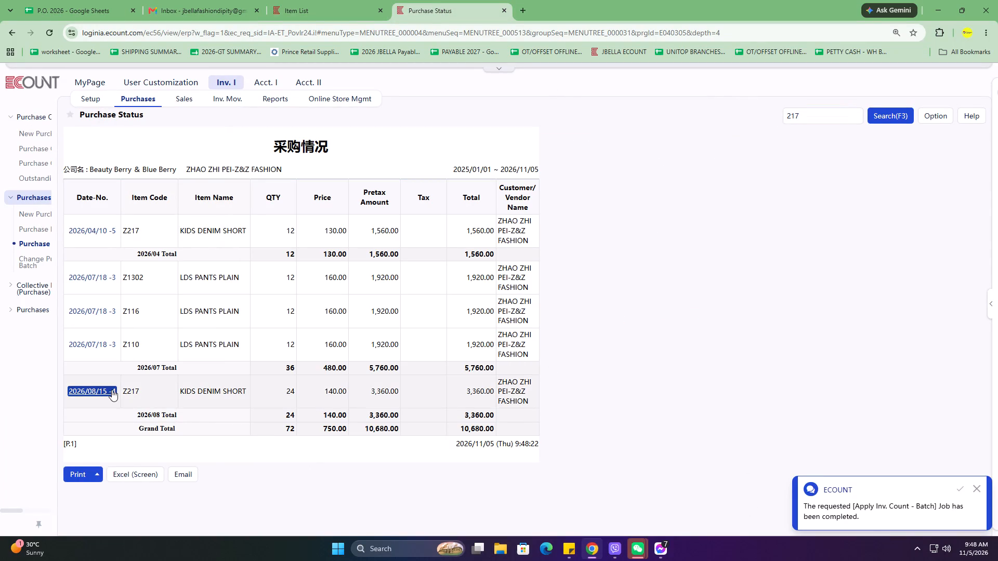
{"action": "left_click", "coordinate": [304, 0]}
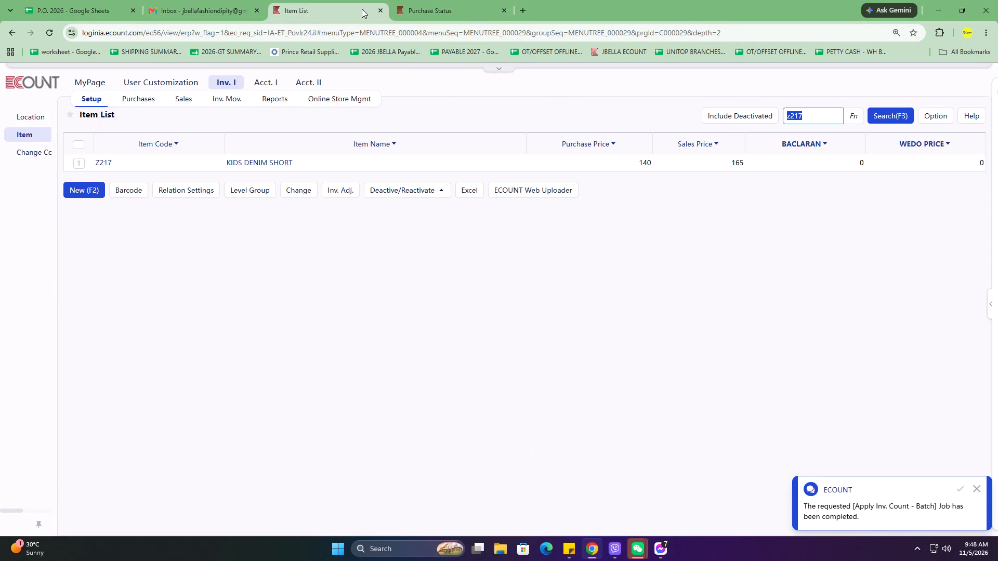
{"action": "left_click", "coordinate": [446, 0]}
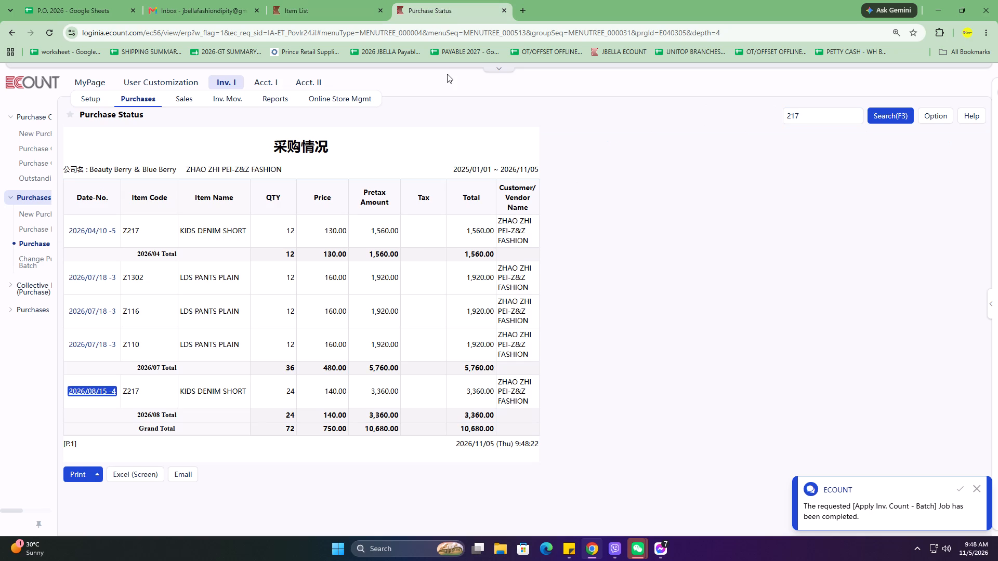
Search the Purchase Status report for 658 and 10138, and open purchase 2026/08/15 -4 at the selected Z663 line.
{"action": "left_click", "coordinate": [789, 115]}
{"action": "type", "text": "658"}
{"action": "key", "text": "Return"}
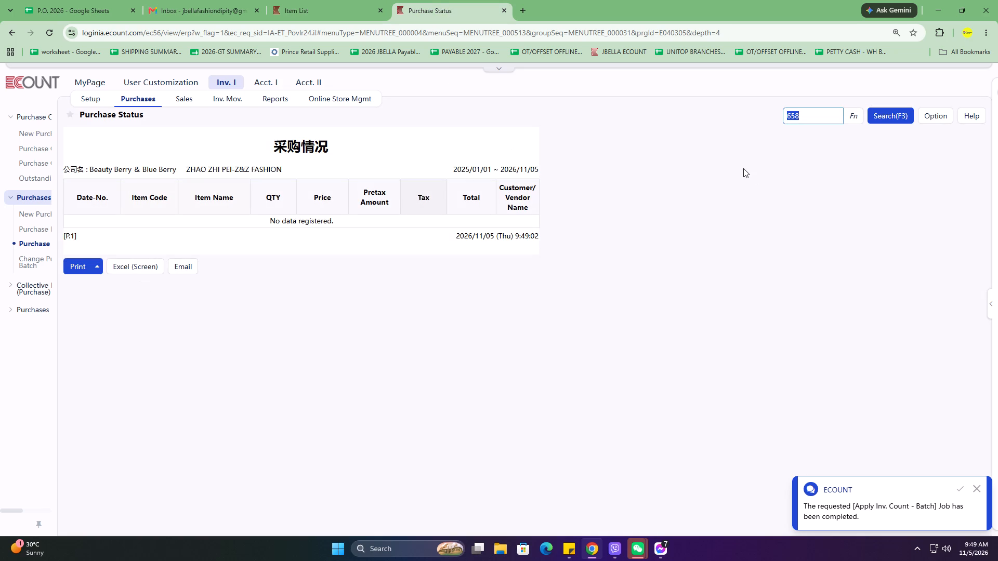
{"action": "type", "text": "10138"}
{"action": "key", "text": "Return"}
{"action": "scroll", "coordinate": [89, 356], "scroll_direction": "down", "scroll_amount": 11}
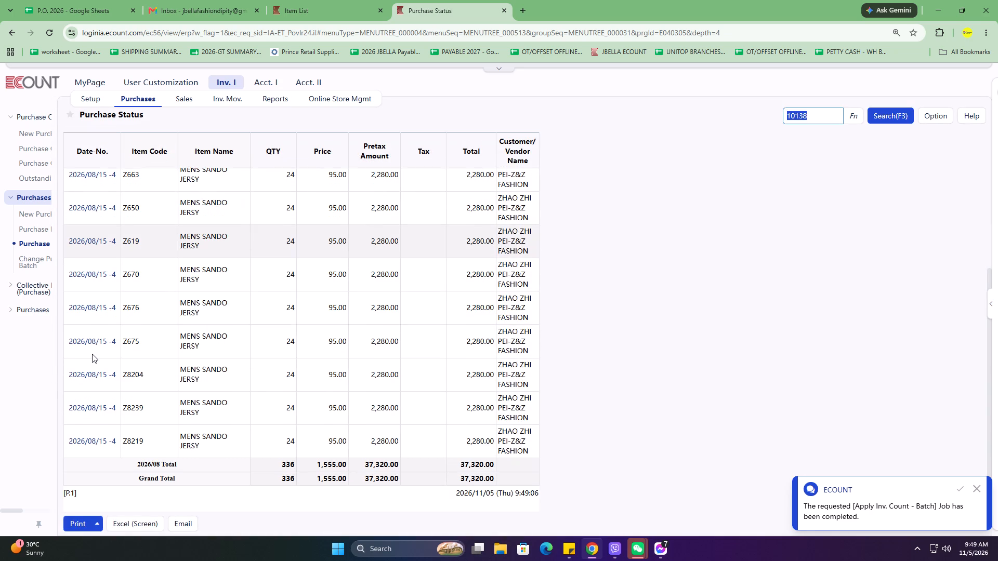
{"action": "scroll", "coordinate": [92, 354], "scroll_direction": "up", "scroll_amount": 2}
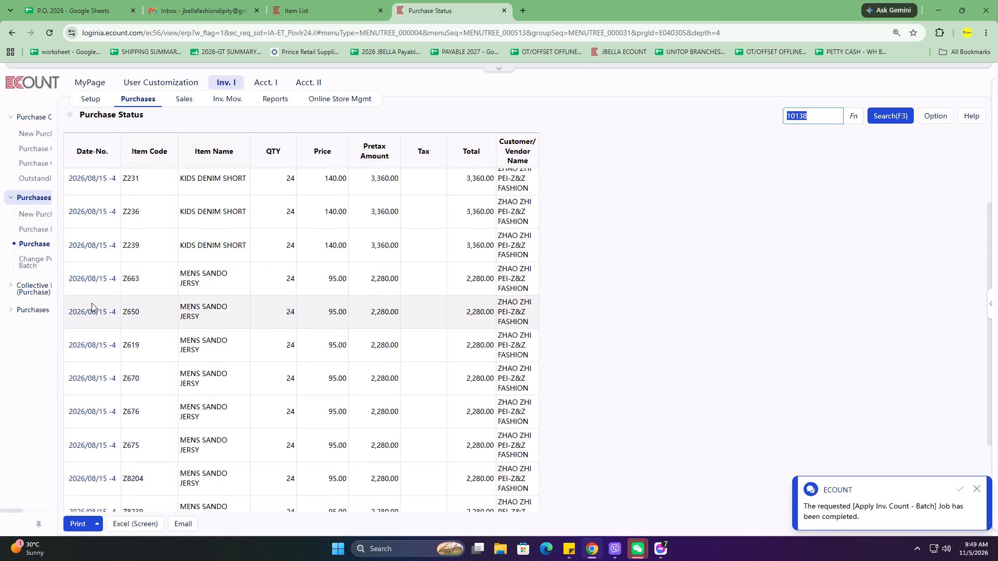
{"action": "left_click", "coordinate": [93, 278]}
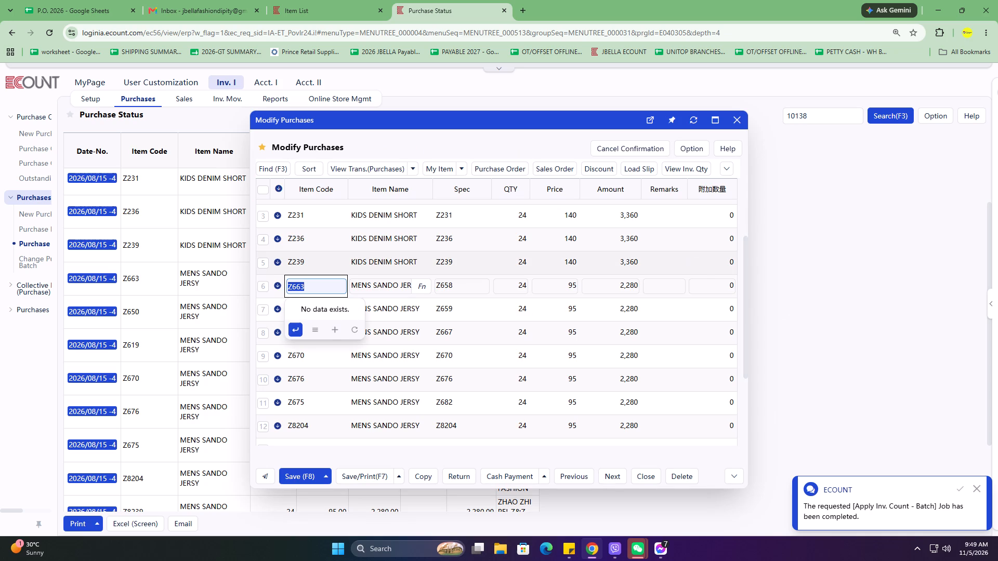
{"action": "left_click", "coordinate": [267, 285]}
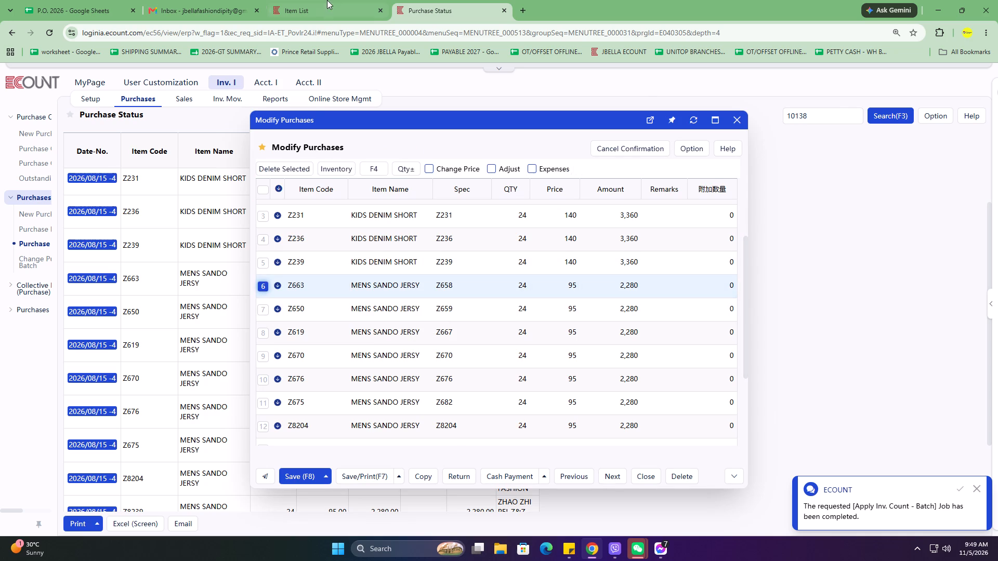
Look up items Z658 and Z663 in the Item List to check the purchase price against the purchase entry.
{"action": "left_click", "coordinate": [327, 0]}
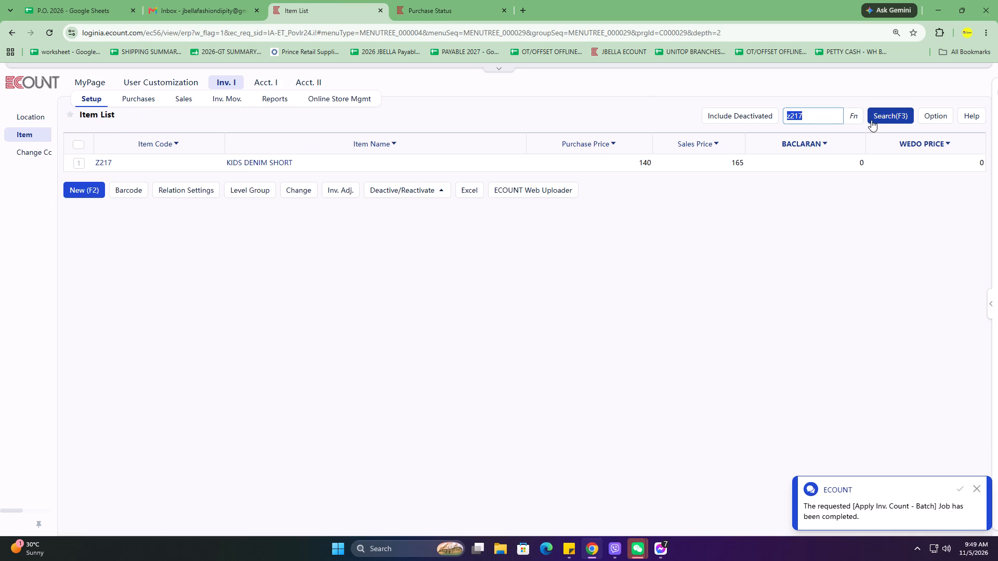
{"action": "type", "text": "z658"}
{"action": "key", "text": "Return"}
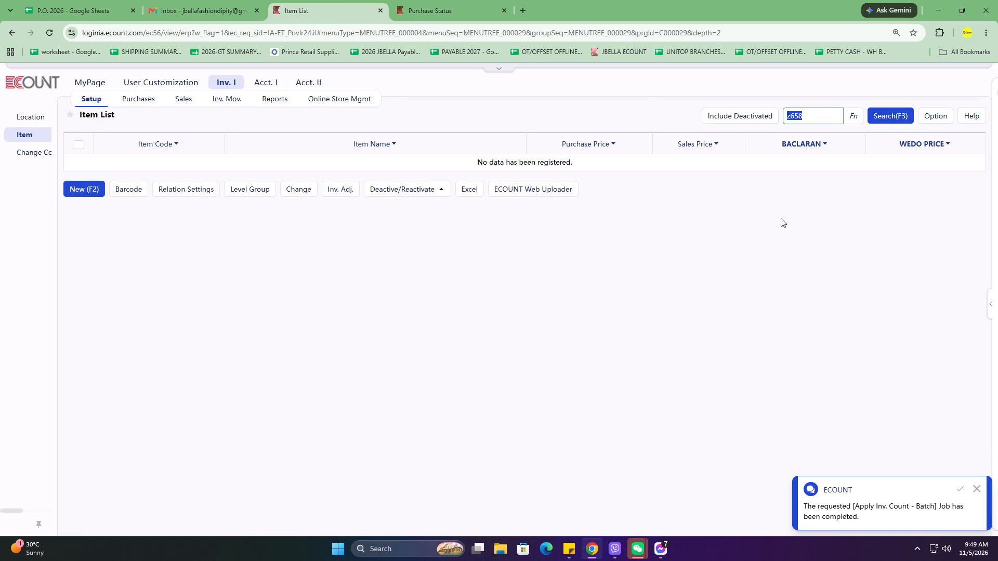
{"action": "left_click", "coordinate": [474, 1]}
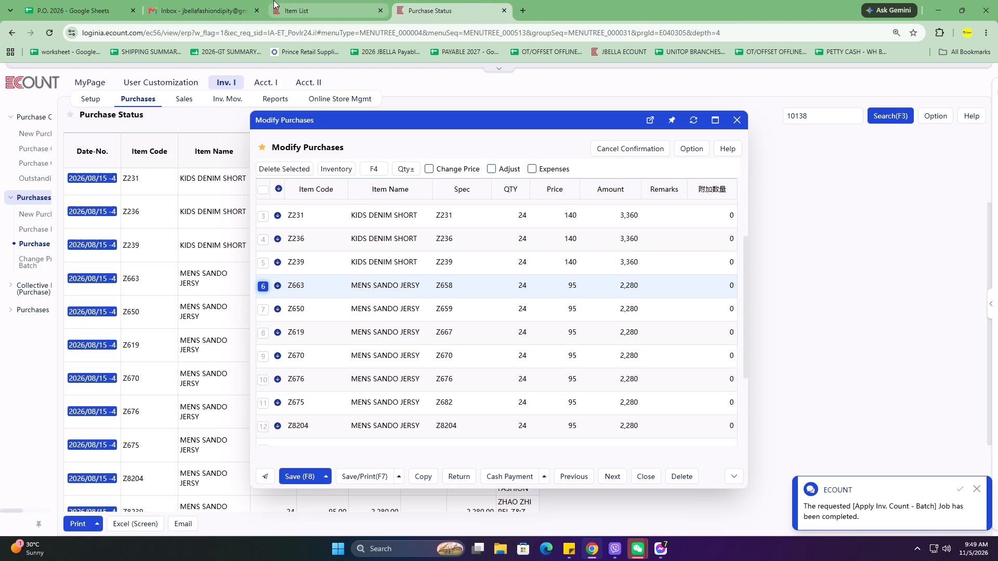
{"action": "left_click", "coordinate": [273, 0]}
{"action": "type", "text": "z663"}
{"action": "key", "text": "Return"}
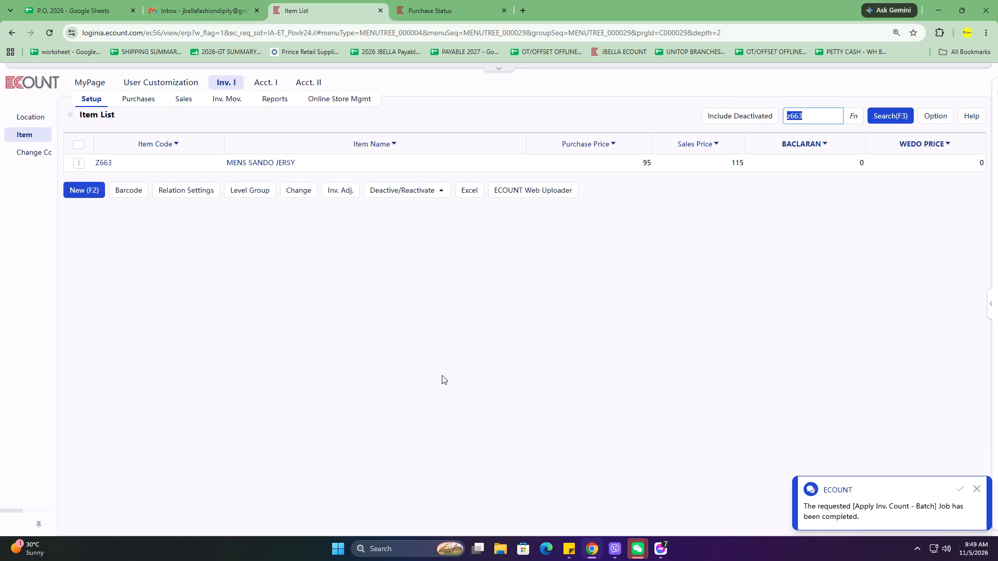
Check the Z663 line in the open purchase, then search the Item List for the name MENS SANDO JERSY.
{"action": "left_click", "coordinate": [455, 0]}
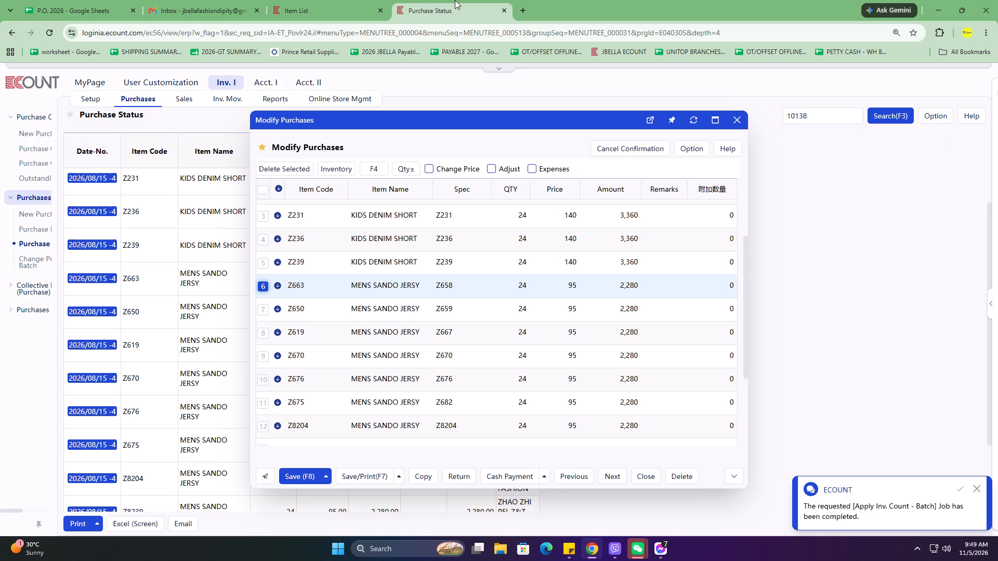
{"action": "left_click", "coordinate": [324, 0]}
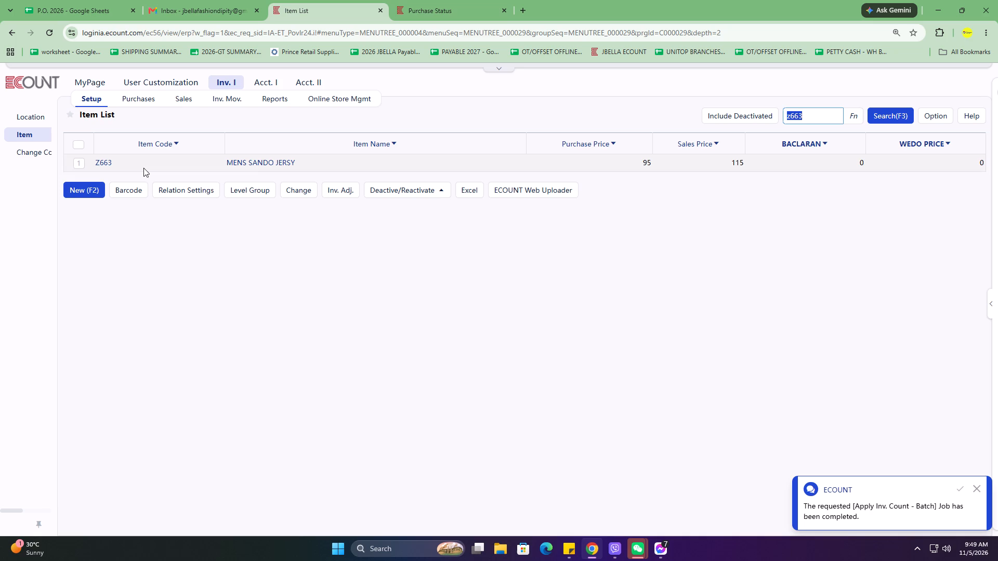
{"action": "left_click_drag", "start_coordinate": [317, 170], "coordinate": [228, 167]}
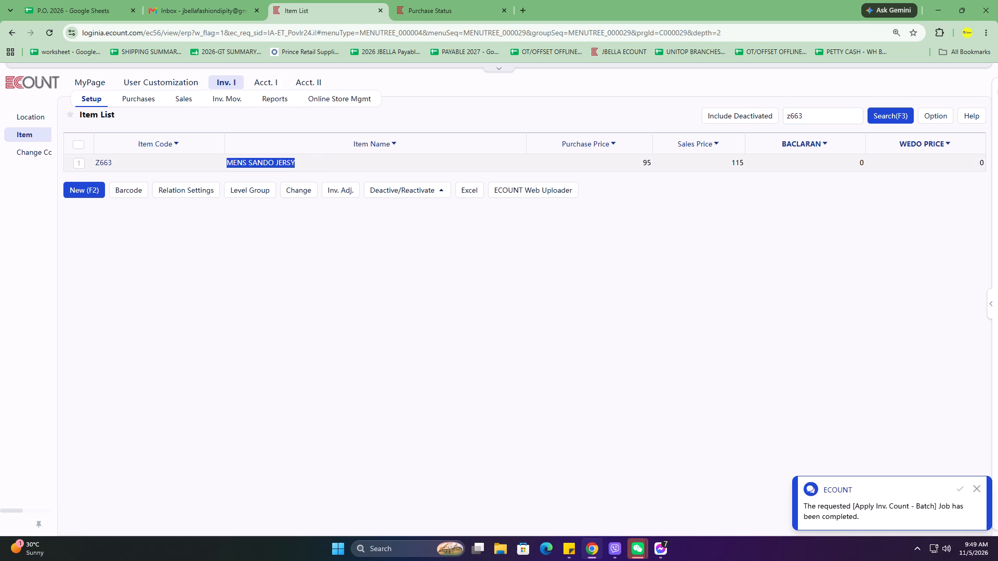
{"action": "key", "text": "ctrl+c"}
{"action": "left_click", "coordinate": [813, 126]}
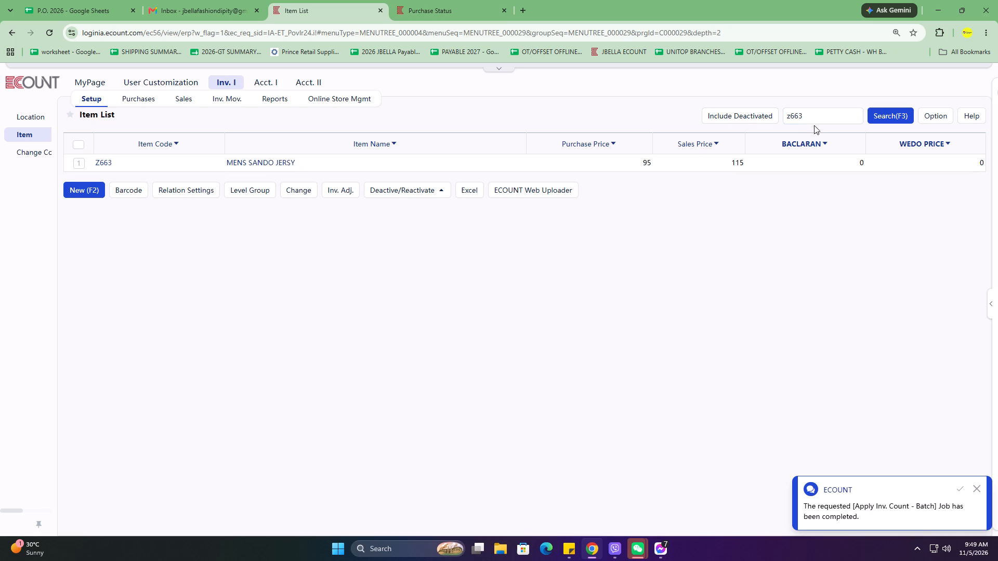
{"action": "left_click", "coordinate": [817, 117]}
{"action": "key", "text": "ctrl+v"}
{"action": "key", "text": "Return"}
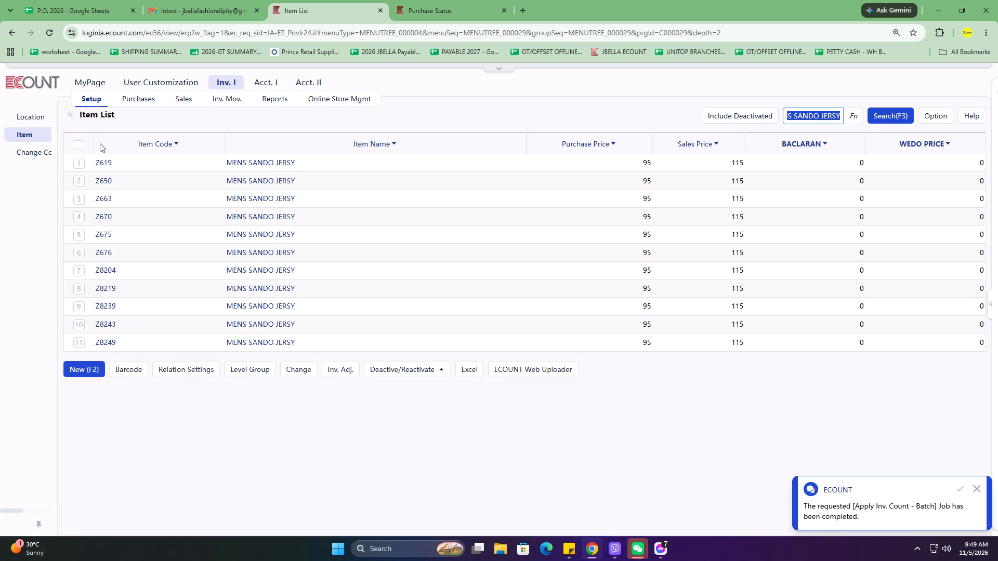
Select all the MENS SANDO JERSY items for a bulk change and add Purchase Price as a field to change.
{"action": "left_click", "coordinate": [77, 145]}
{"action": "left_click", "coordinate": [303, 371]}
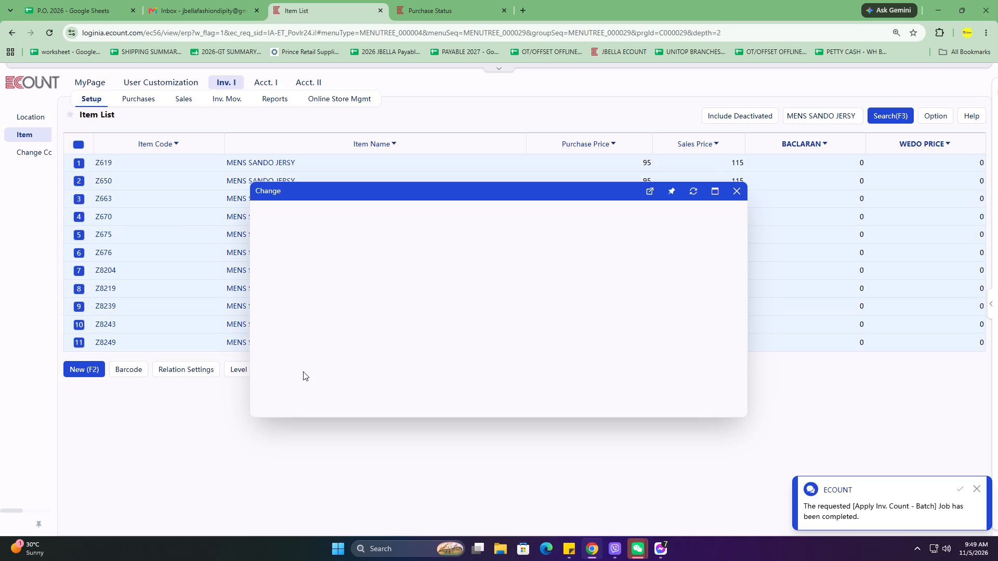
{"action": "scroll", "coordinate": [315, 283], "scroll_direction": "down", "scroll_amount": 6}
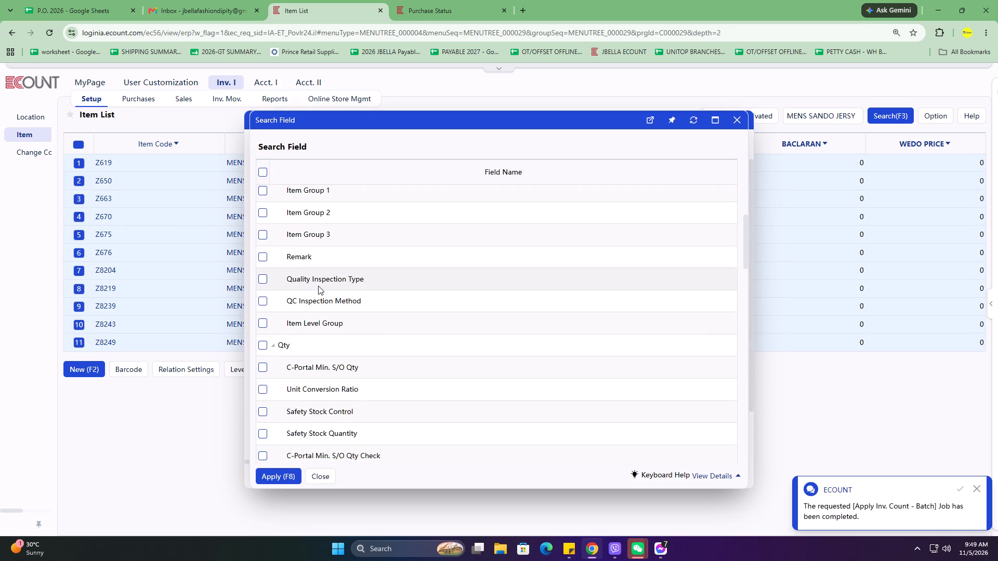
{"action": "scroll", "coordinate": [318, 286], "scroll_direction": "down", "scroll_amount": 5}
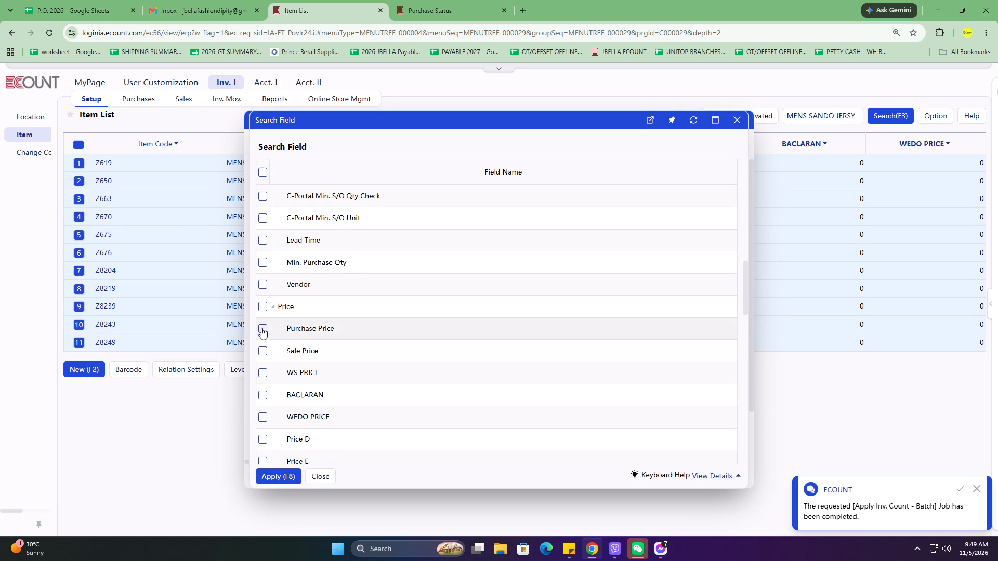
{"action": "left_click", "coordinate": [262, 327]}
{"action": "left_click", "coordinate": [271, 478]}
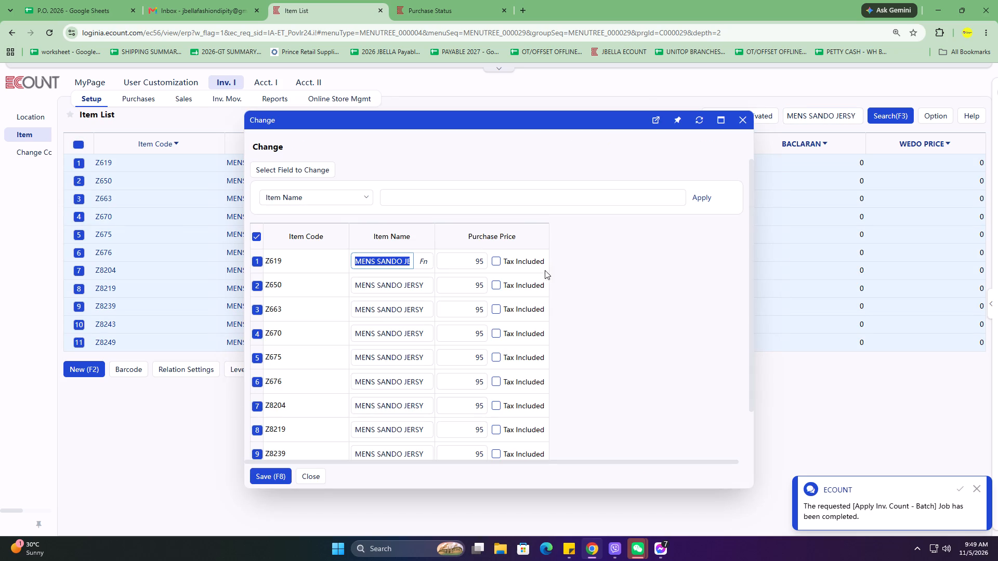
Apply a Purchase Price of 100 to all the selected MENS SANDO JERSY items and save the change.
{"action": "left_click", "coordinate": [540, 195]}
{"action": "left_click", "coordinate": [331, 188]}
{"action": "left_click", "coordinate": [340, 195]}
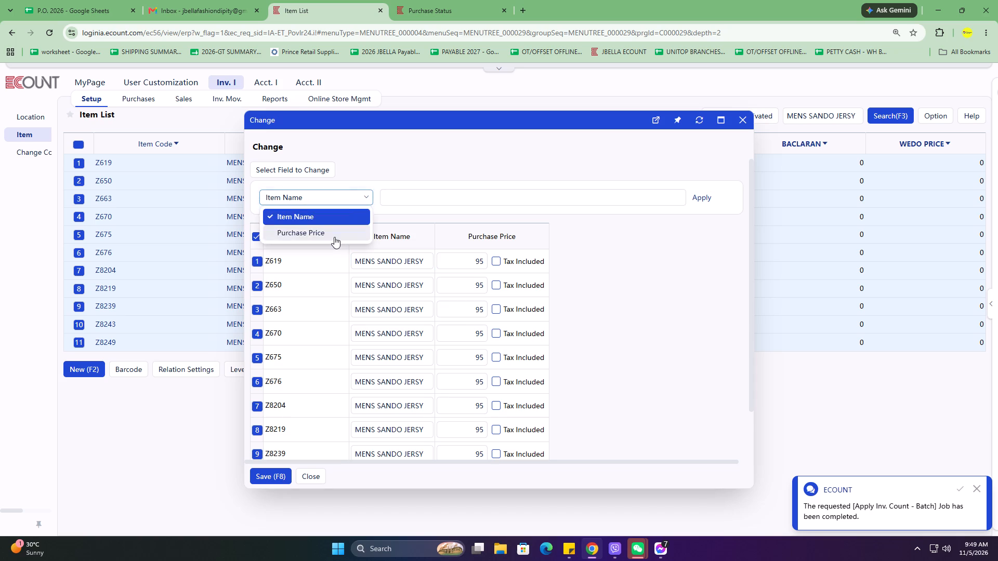
{"action": "left_click", "coordinate": [334, 236]}
{"action": "left_click", "coordinate": [574, 193]}
{"action": "type", "text": "100"}
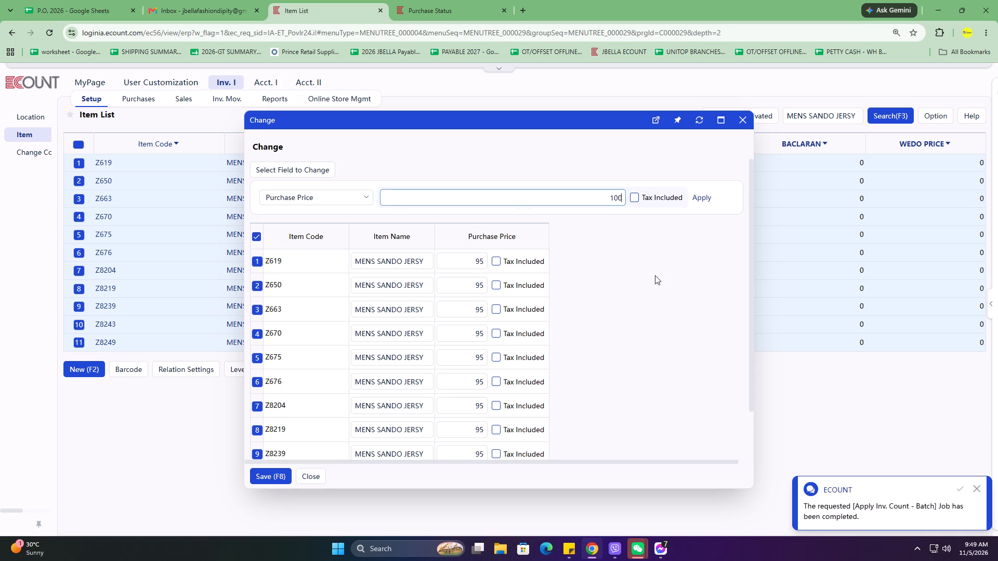
{"action": "left_click", "coordinate": [699, 197]}
{"action": "scroll", "coordinate": [272, 388], "scroll_direction": "down", "scroll_amount": 5}
{"action": "left_click", "coordinate": [276, 479]}
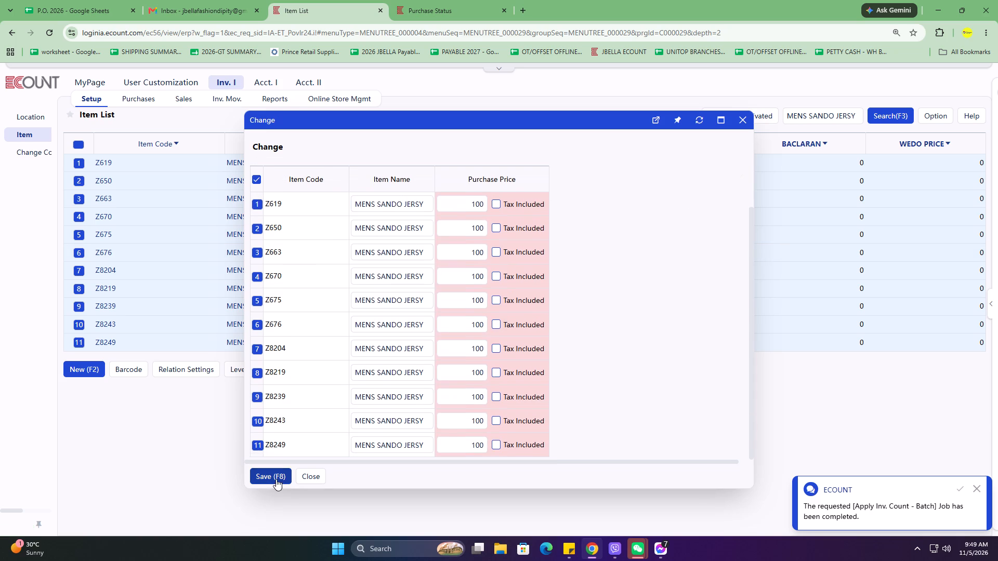
Enter the displayed verification phrase case-sensitively, confirm the data change and close the results.
{"action": "key", "text": "f"}
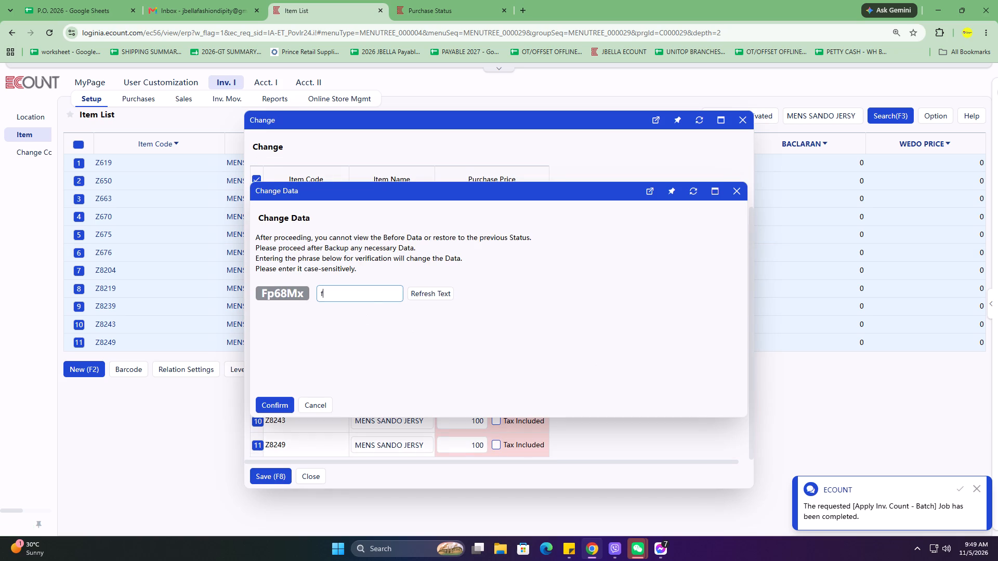
{"action": "key", "text": "shift+p"}
{"action": "key", "text": "BackSpace"}
{"action": "key", "text": "BackSpace"}
{"action": "key", "text": "f"}
{"action": "key", "text": "shift+p"}
{"action": "type", "text": "68"}
{"action": "type", "text": "Mx"}
{"action": "left_click", "coordinate": [287, 403]}
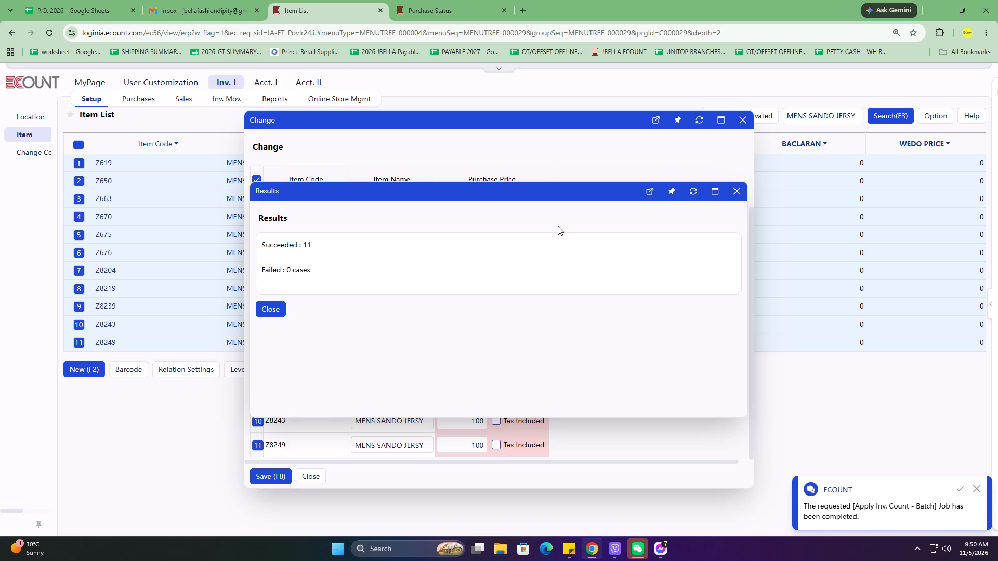
{"action": "left_click", "coordinate": [266, 313]}
{"action": "left_click", "coordinate": [270, 313]}
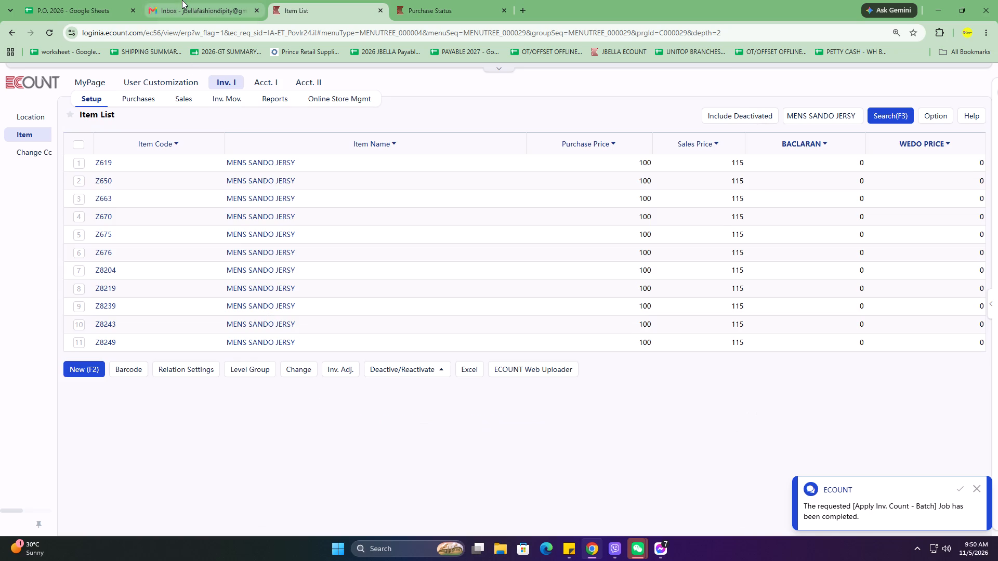
In the open purchase 2026/08/15 -4, set the prices of Z663, Z650, Z619 and Z670 to 100.
{"action": "left_click", "coordinate": [465, 0]}
{"action": "left_click", "coordinate": [569, 282]}
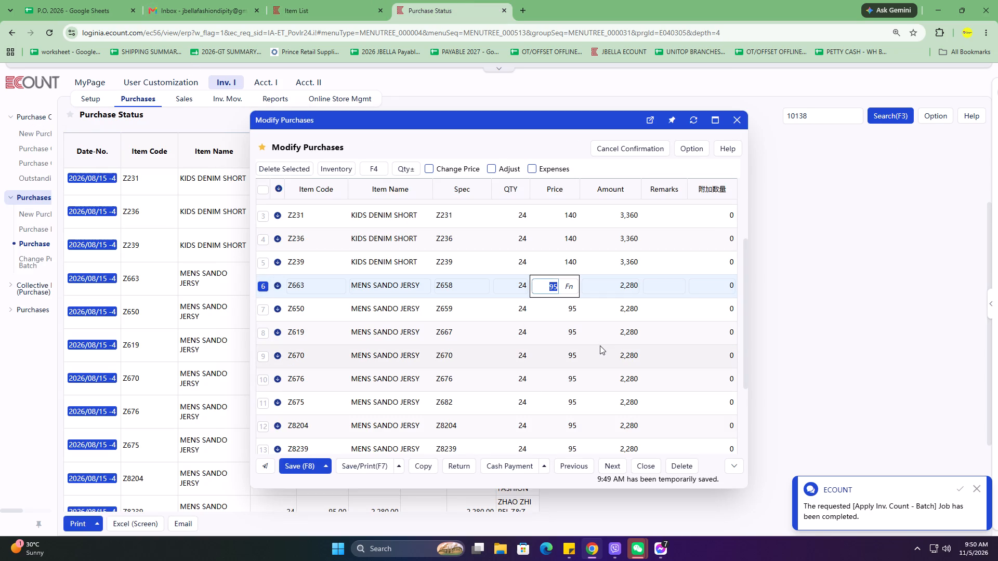
{"action": "type", "text": "100"}
{"action": "key", "text": "Down"}
{"action": "type", "text": "100"}
{"action": "key", "text": "Down"}
{"action": "type", "text": "100"}
{"action": "key", "text": "Down"}
{"action": "type", "text": "100"}
{"action": "key", "text": "Down"}
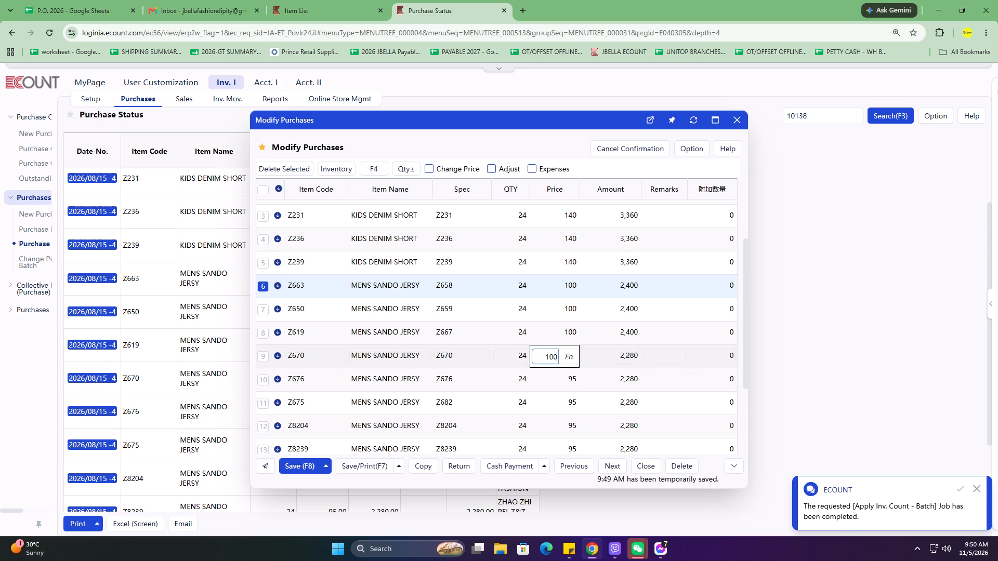
Set the prices of Z676, Z675, Z8204, Z8239 and Z8219 to 100 and save the purchase.
{"action": "type", "text": "100"}
{"action": "key", "text": "Down"}
{"action": "type", "text": "100"}
{"action": "key", "text": "Down"}
{"action": "type", "text": "100"}
{"action": "key", "text": "Down"}
{"action": "type", "text": "100"}
{"action": "key", "text": "Down"}
{"action": "type", "text": "100"}
{"action": "scroll", "coordinate": [601, 345], "scroll_direction": "up", "scroll_amount": 4}
{"action": "scroll", "coordinate": [601, 336], "scroll_direction": "down", "scroll_amount": 9}
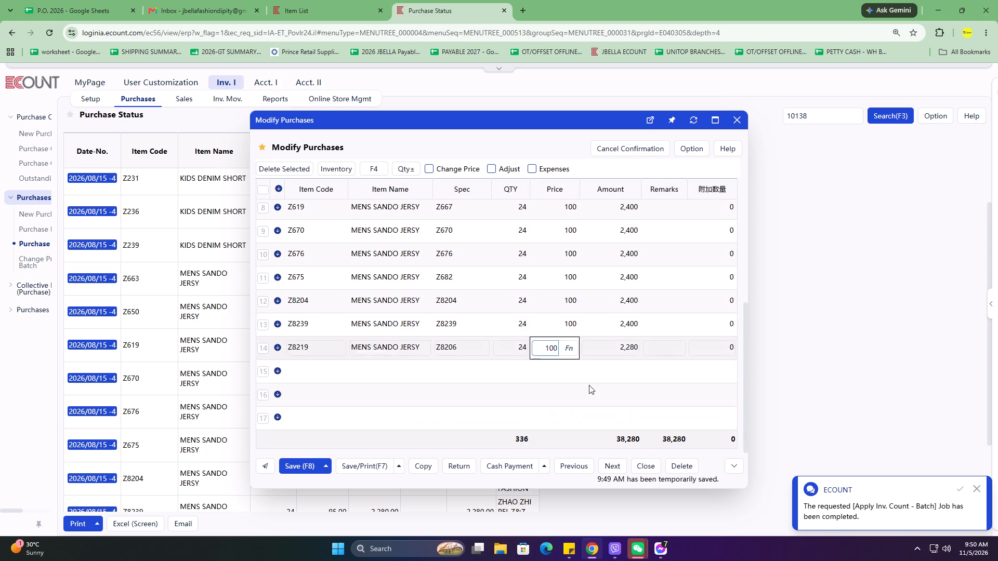
{"action": "left_click", "coordinate": [583, 401]}
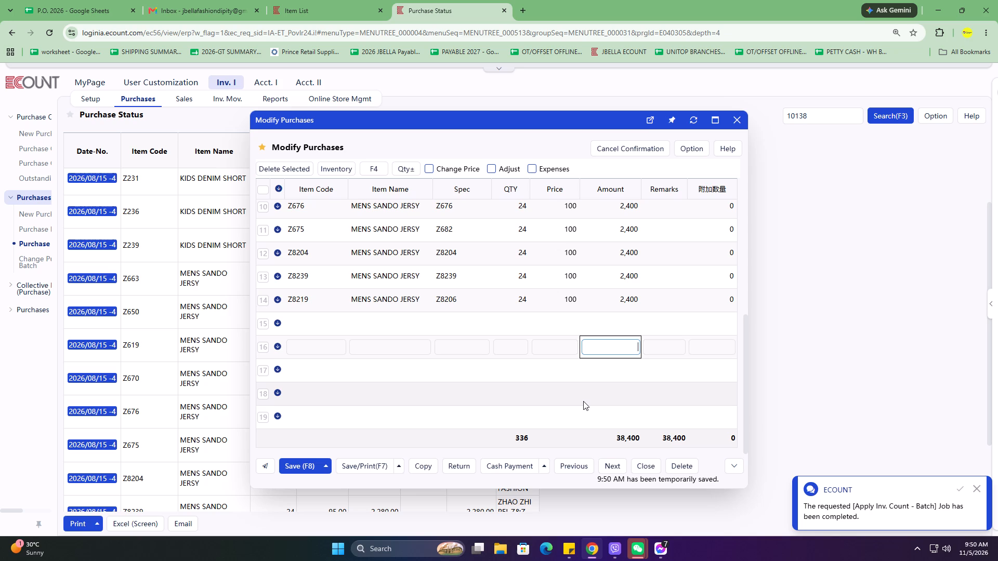
{"action": "double_click", "coordinate": [302, 458]}
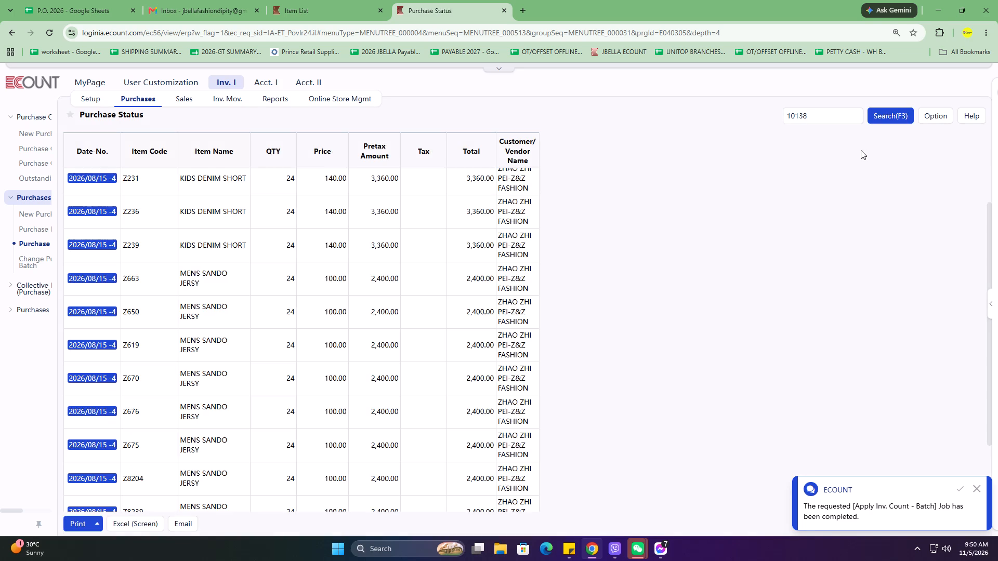
Search the Purchase Status report for 10139 and open purchase 2026/08/15 -3.
{"action": "left_click", "coordinate": [837, 104]}
{"action": "left_click", "coordinate": [831, 109]}
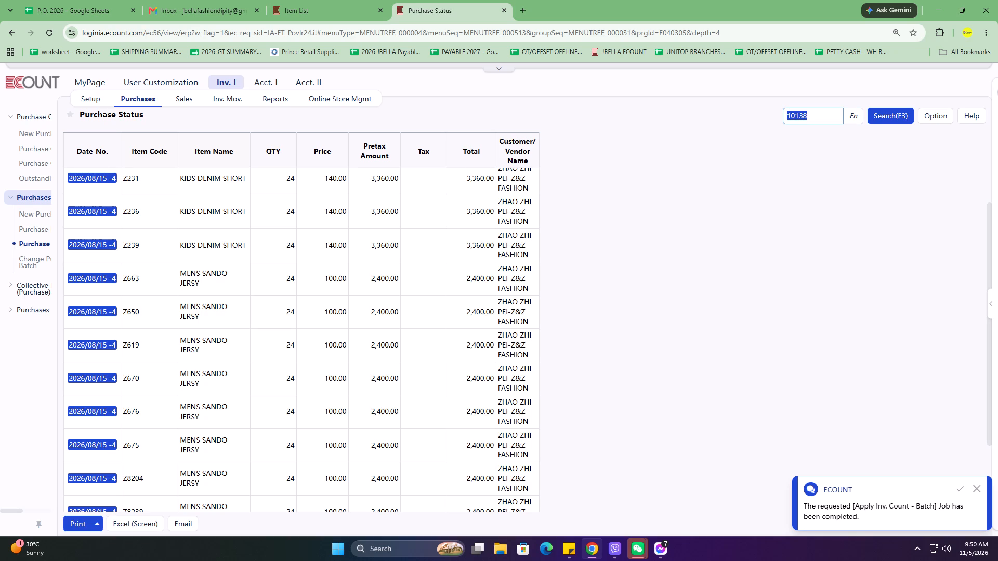
{"action": "type", "text": "10139"}
{"action": "key", "text": "Return"}
{"action": "scroll", "coordinate": [372, 260], "scroll_direction": "down", "scroll_amount": 9}
{"action": "scroll", "coordinate": [280, 270], "scroll_direction": "up", "scroll_amount": 4}
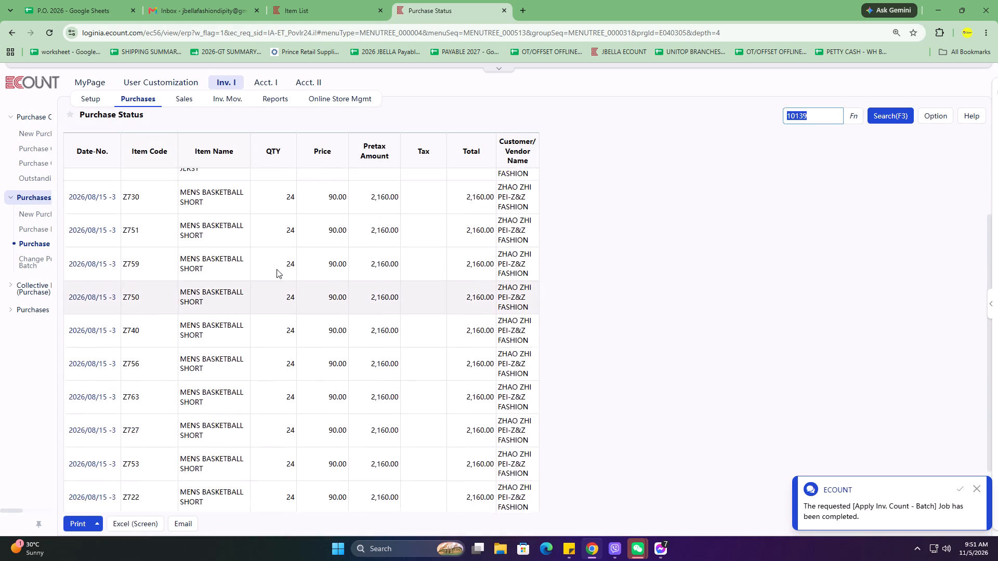
{"action": "left_click", "coordinate": [94, 230]}
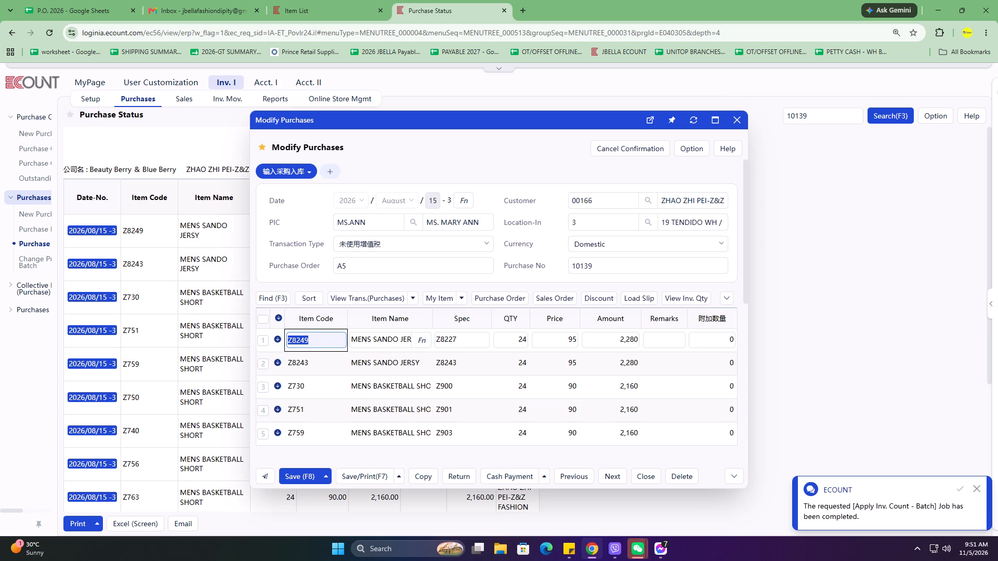
Widen the purchase's Item Name column, look up MENS SANDO JERSY in the Item List and compare its records with the purchase lines.
{"action": "left_click_drag", "start_coordinate": [432, 316], "coordinate": [482, 320]}
{"action": "left_click", "coordinate": [422, 335]}
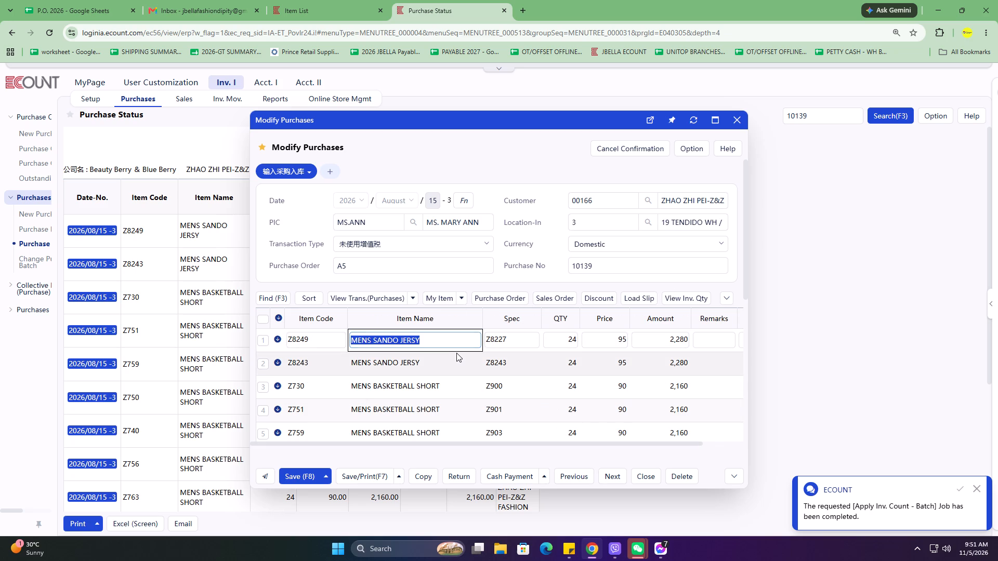
{"action": "key", "text": "ctrl+c"}
{"action": "left_click", "coordinate": [271, 0]}
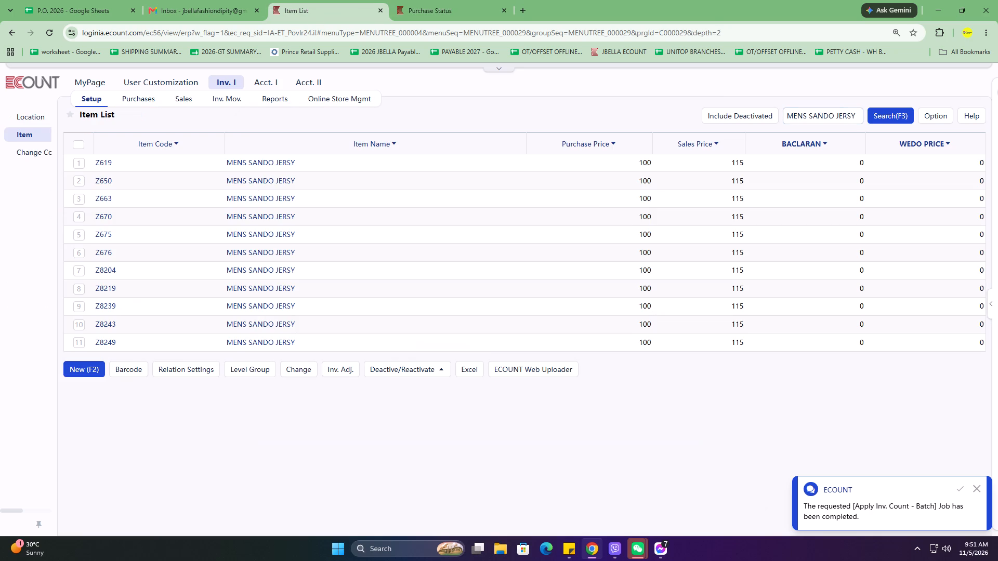
{"action": "left_click", "coordinate": [822, 118]}
{"action": "key", "text": "ctrl+v"}
{"action": "key", "text": "Return"}
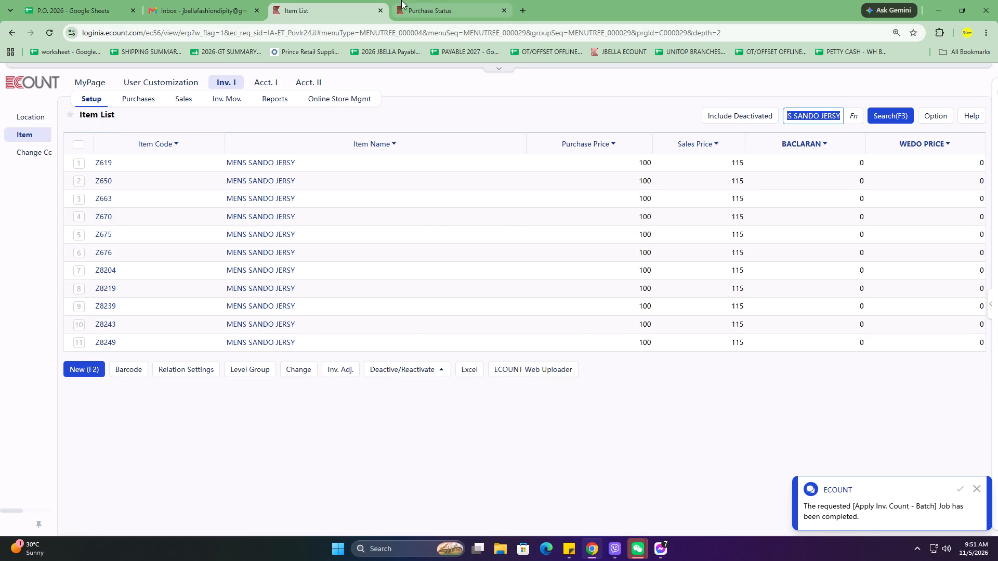
{"action": "left_click", "coordinate": [425, 0]}
{"action": "left_click", "coordinate": [345, 0]}
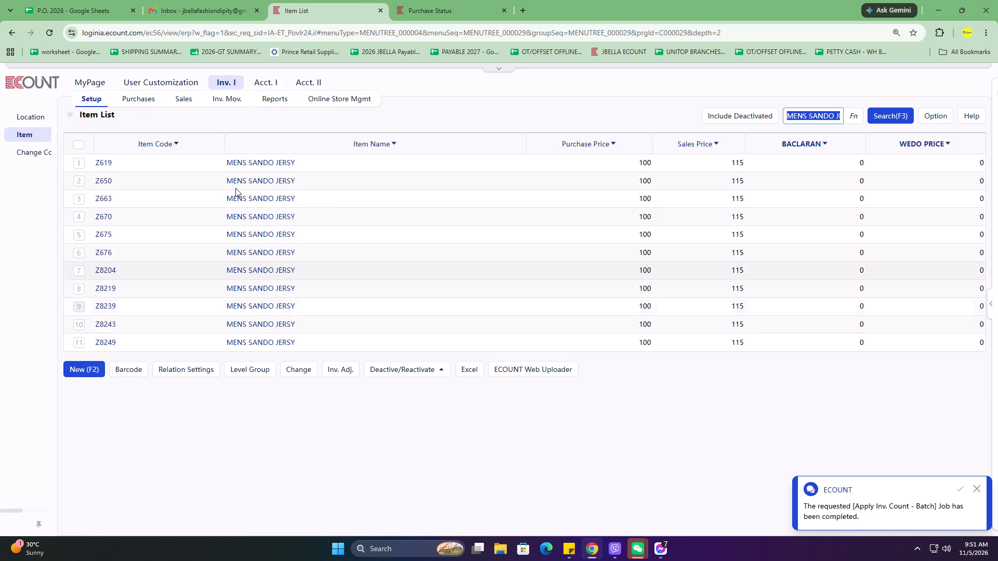
{"action": "left_click", "coordinate": [432, 13]}
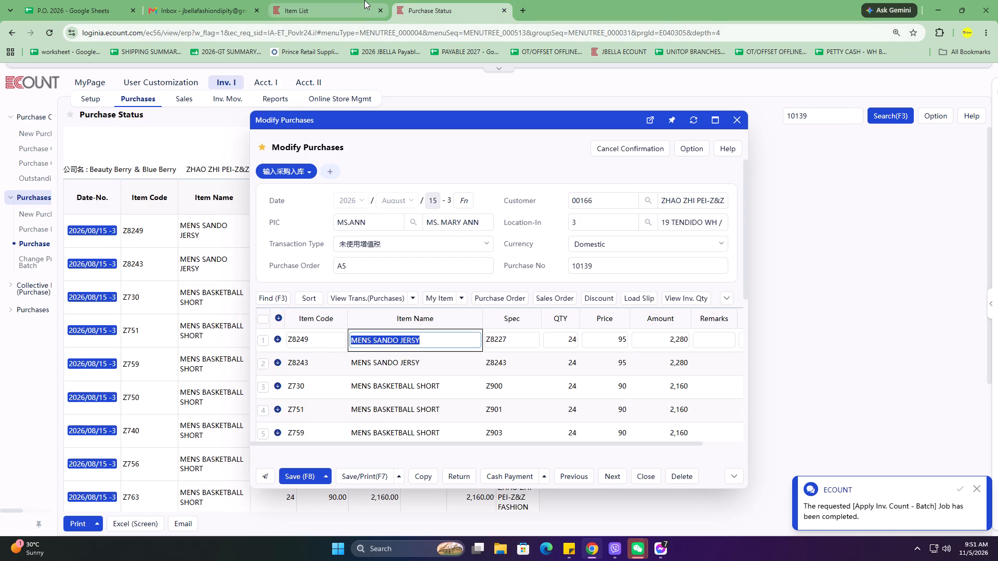
In the Item List, set the purchase prices of Z8249 and Z8243 to 90, saving each item.
{"action": "left_click", "coordinate": [364, 0]}
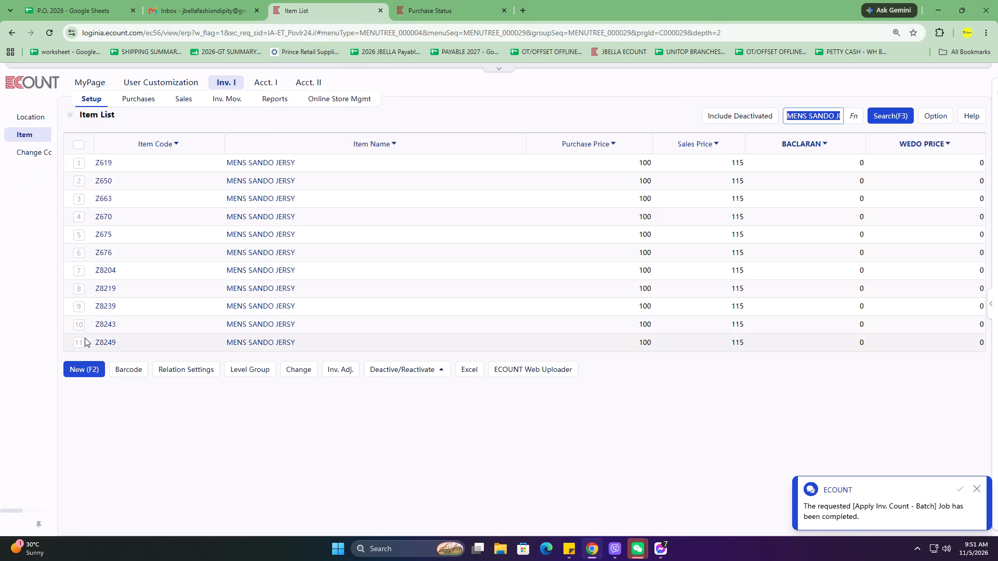
{"action": "left_click", "coordinate": [97, 341]}
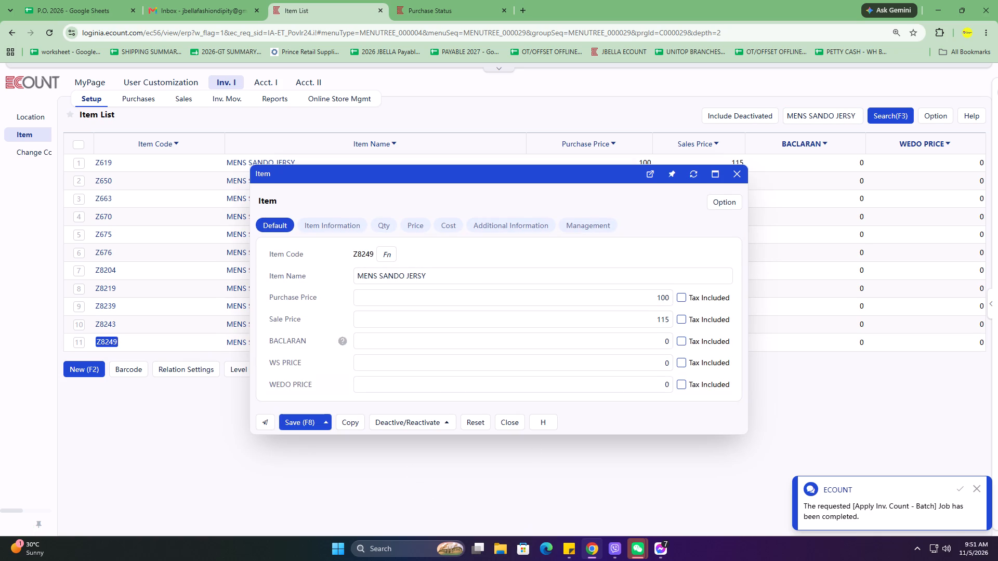
{"action": "left_click", "coordinate": [641, 298]}
{"action": "type", "text": "90"}
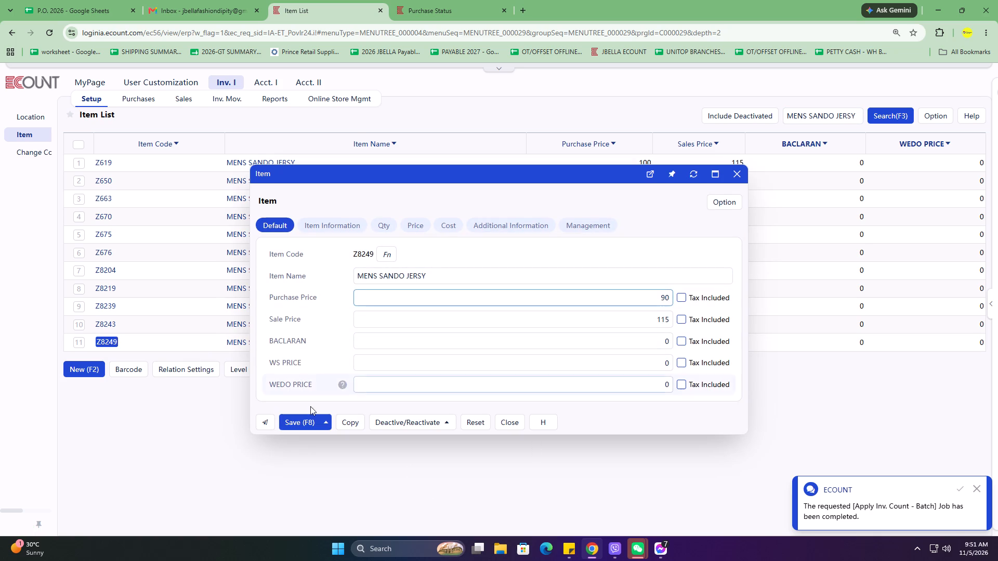
{"action": "left_click", "coordinate": [300, 422]}
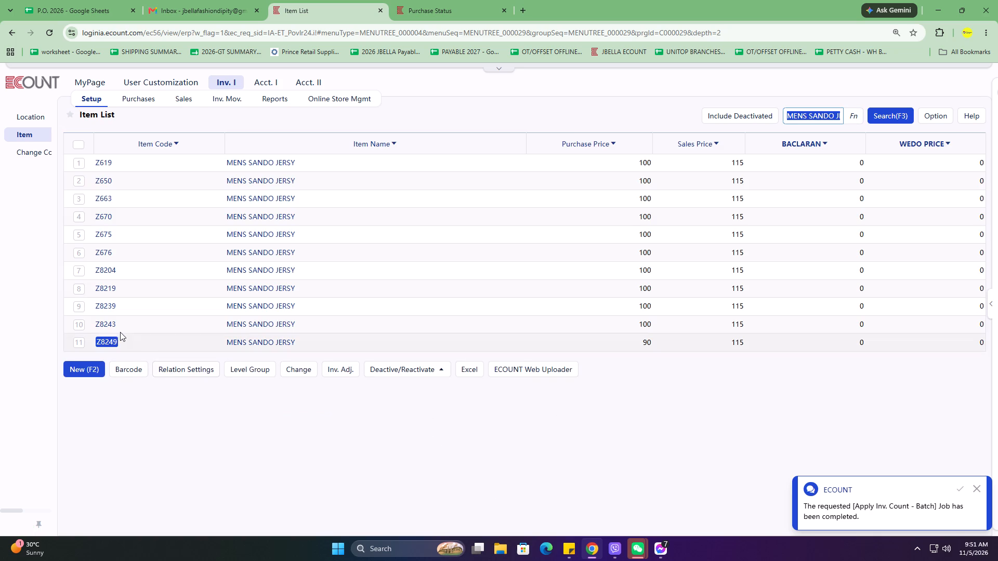
{"action": "left_click", "coordinate": [109, 321]}
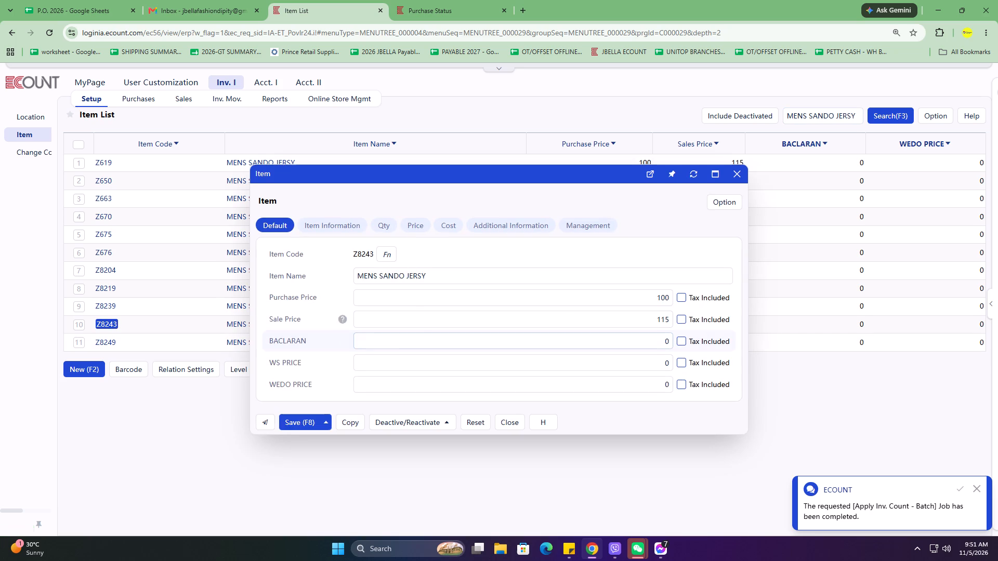
{"action": "left_click", "coordinate": [648, 291]}
{"action": "type", "text": "90"}
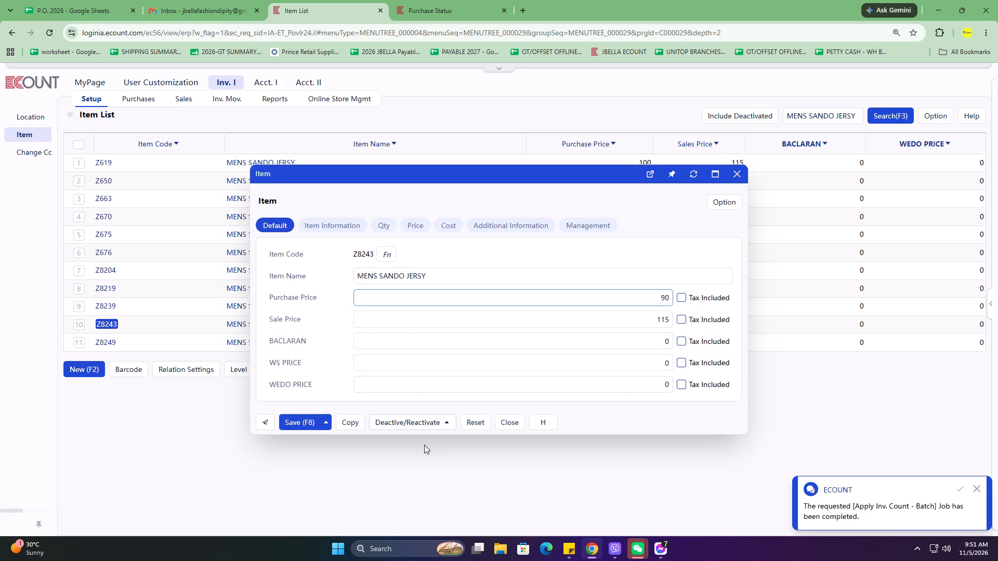
{"action": "left_click", "coordinate": [279, 417]}
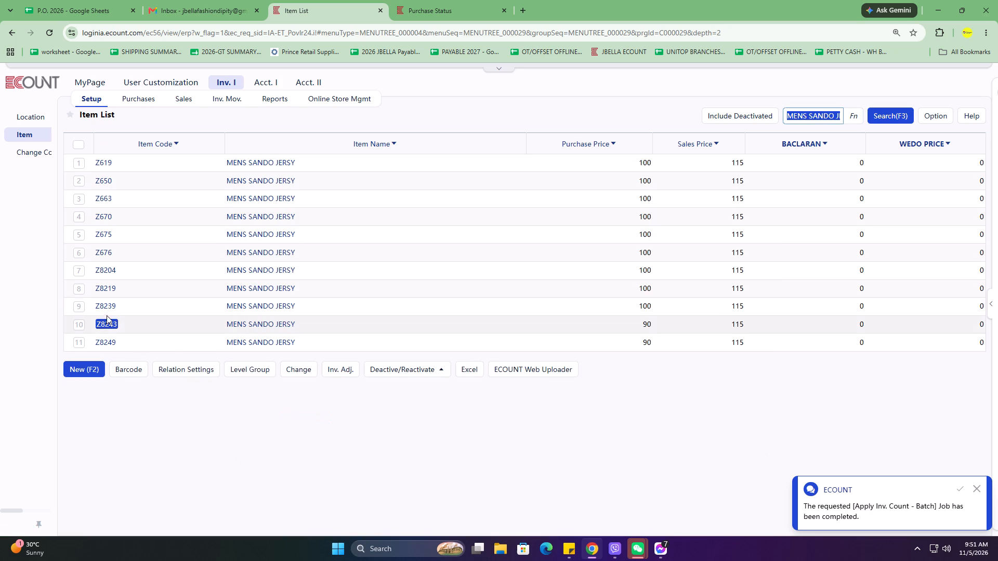
Set the purchase prices of items Z8204 and Z8219 to 90, saving each item.
{"action": "left_click", "coordinate": [112, 273]}
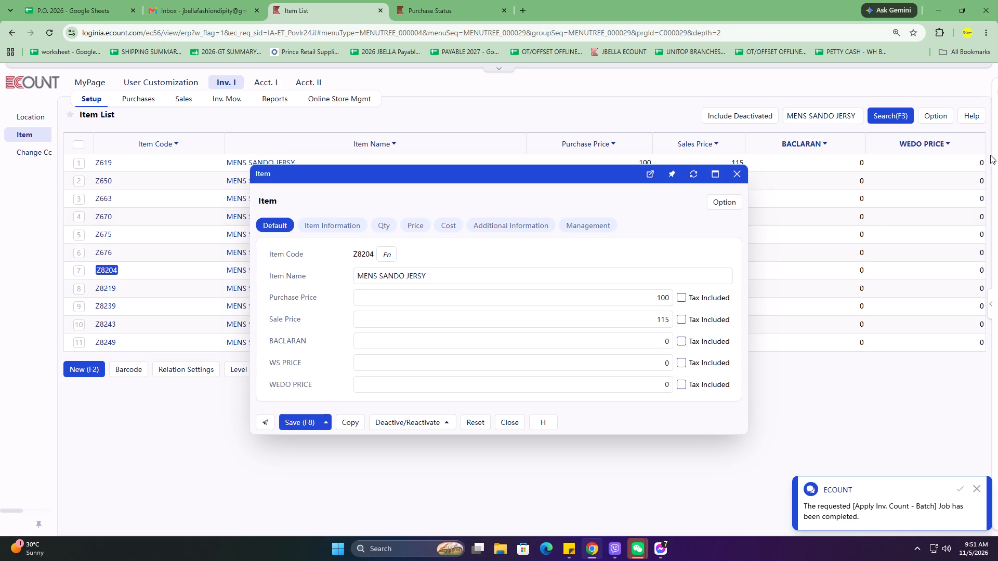
{"action": "left_click", "coordinate": [738, 177]}
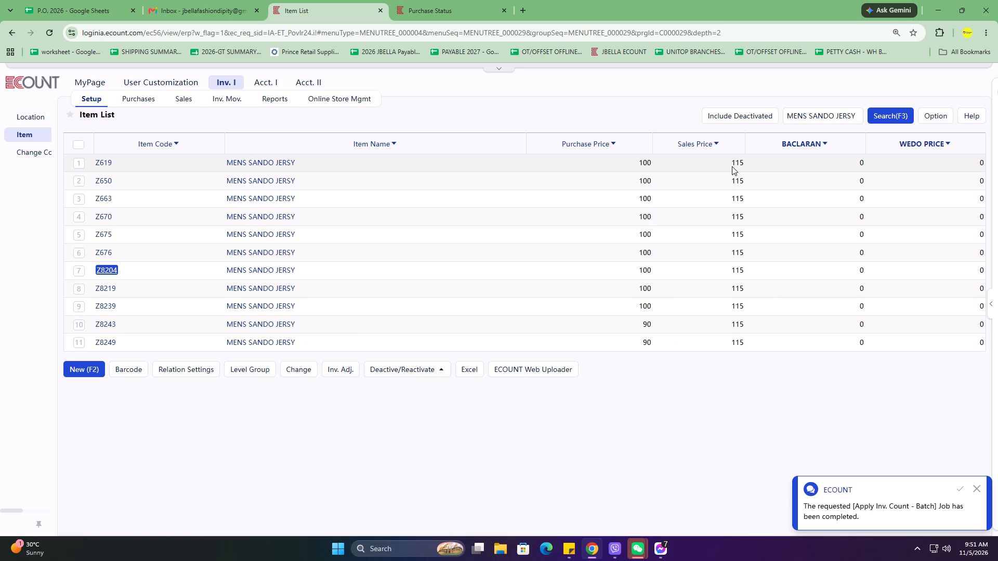
{"action": "left_click", "coordinate": [107, 272]}
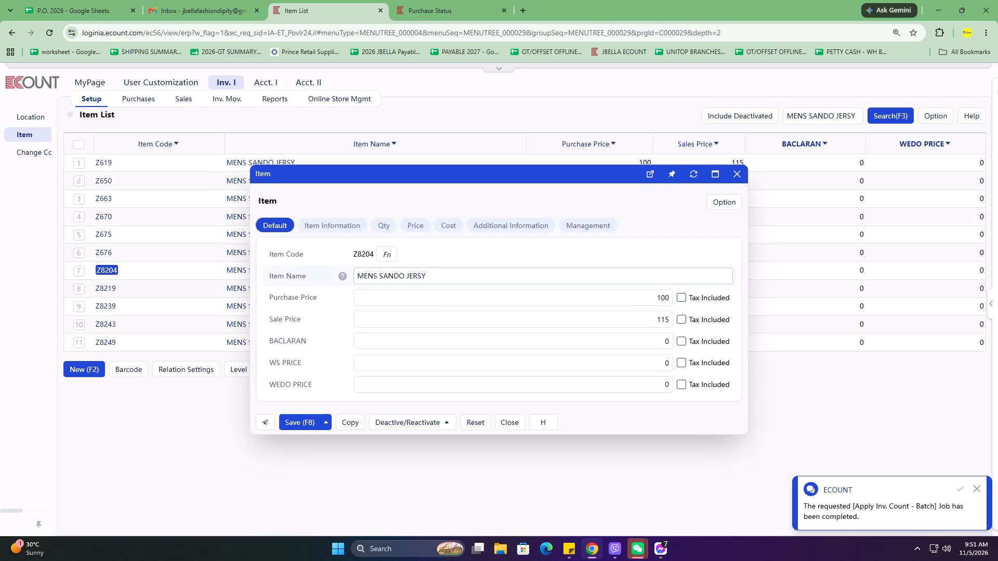
{"action": "left_click", "coordinate": [630, 301]}
{"action": "type", "text": "90"}
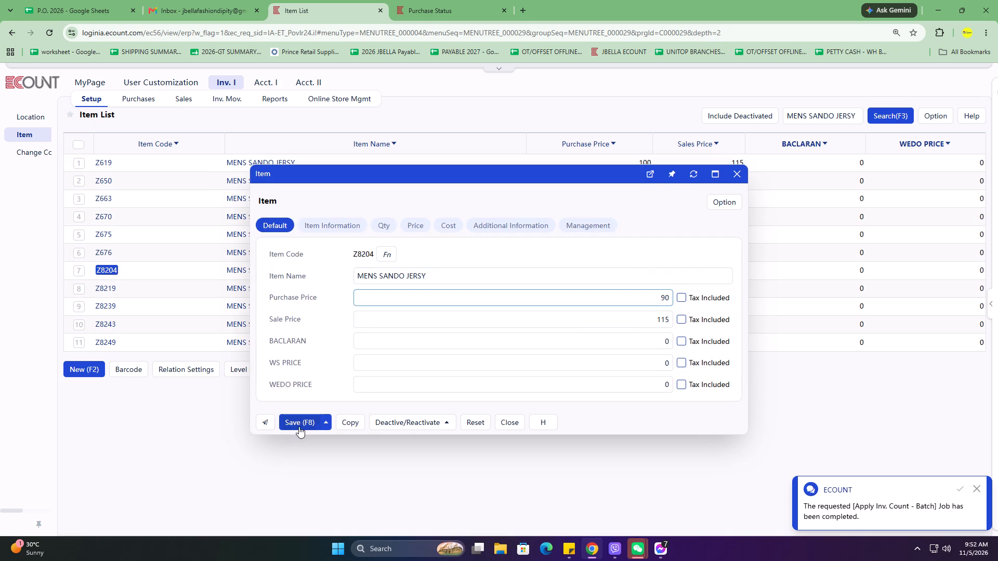
{"action": "left_click", "coordinate": [299, 426]}
{"action": "left_click", "coordinate": [105, 288]}
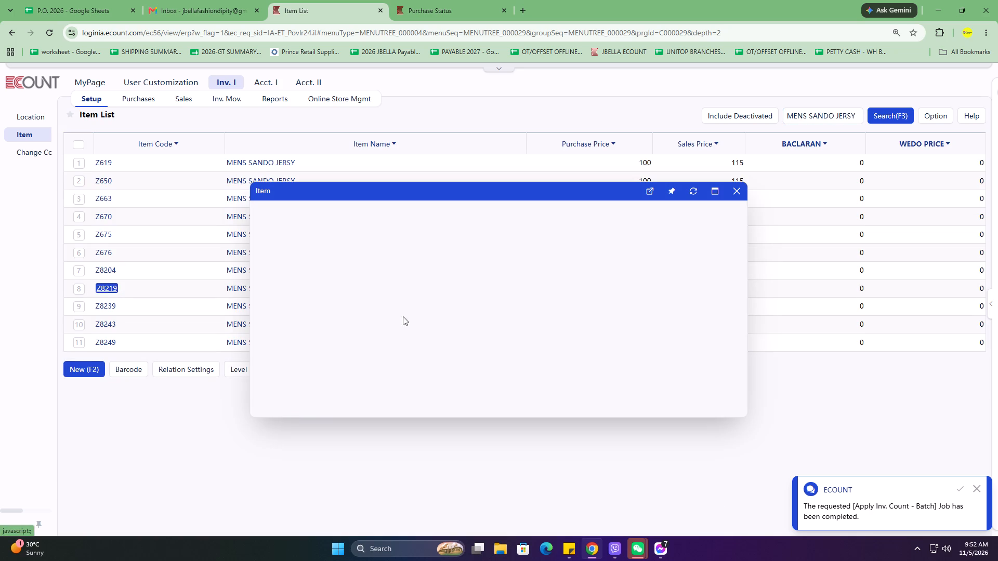
{"action": "left_click", "coordinate": [650, 294]}
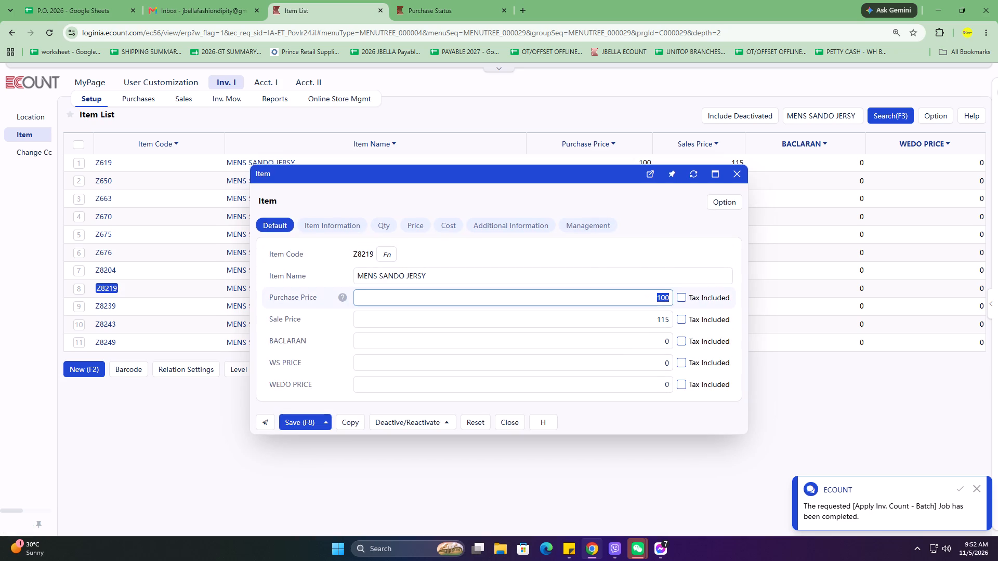
{"action": "type", "text": "90"}
{"action": "left_click", "coordinate": [301, 433]}
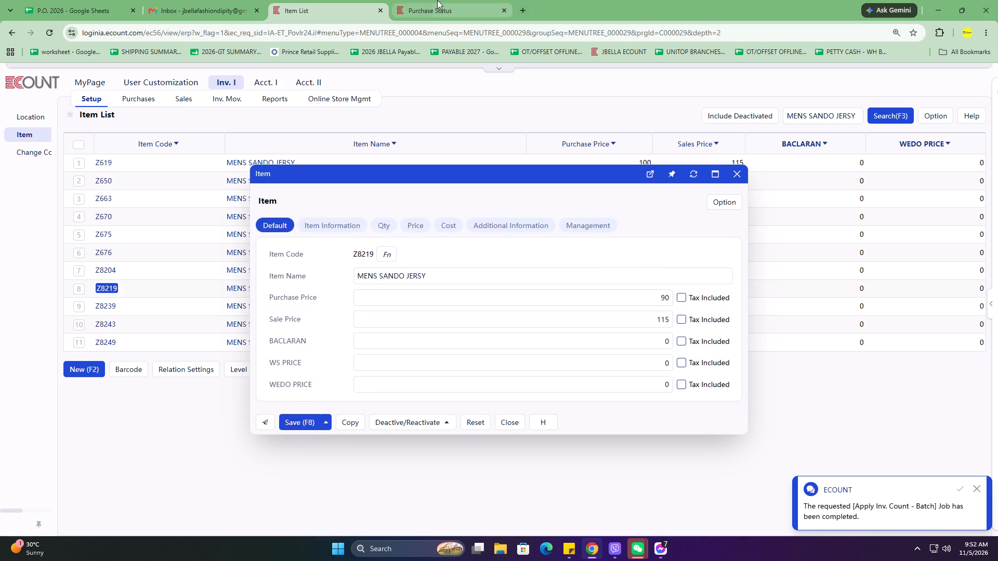
{"action": "left_click", "coordinate": [305, 423]}
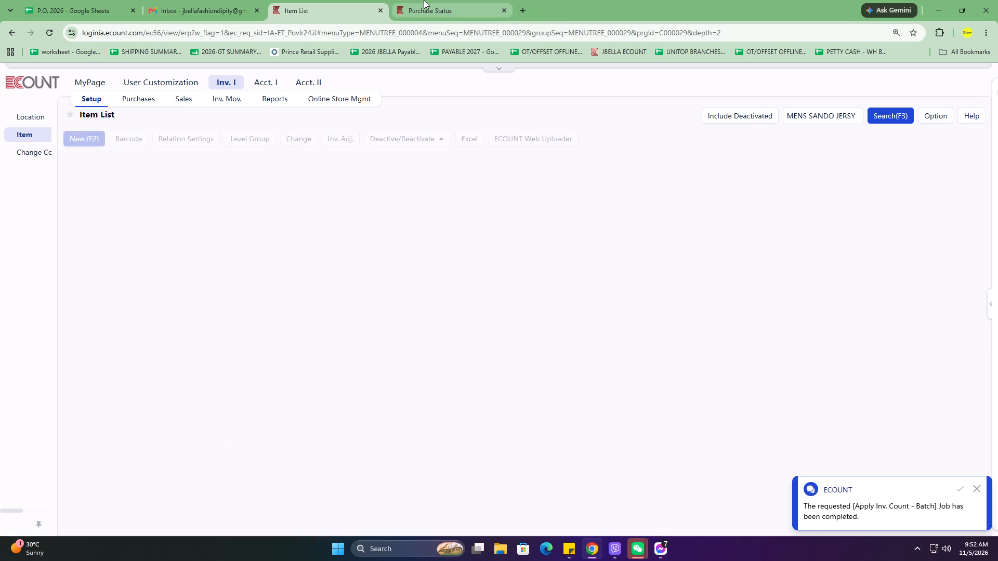
Close purchase 2026/08/15 -3, search the Purchase Status report for 10138 and open purchase 2026/08/15 -4.
{"action": "left_click", "coordinate": [424, 0]}
{"action": "left_click", "coordinate": [740, 119]}
{"action": "left_click", "coordinate": [832, 119]}
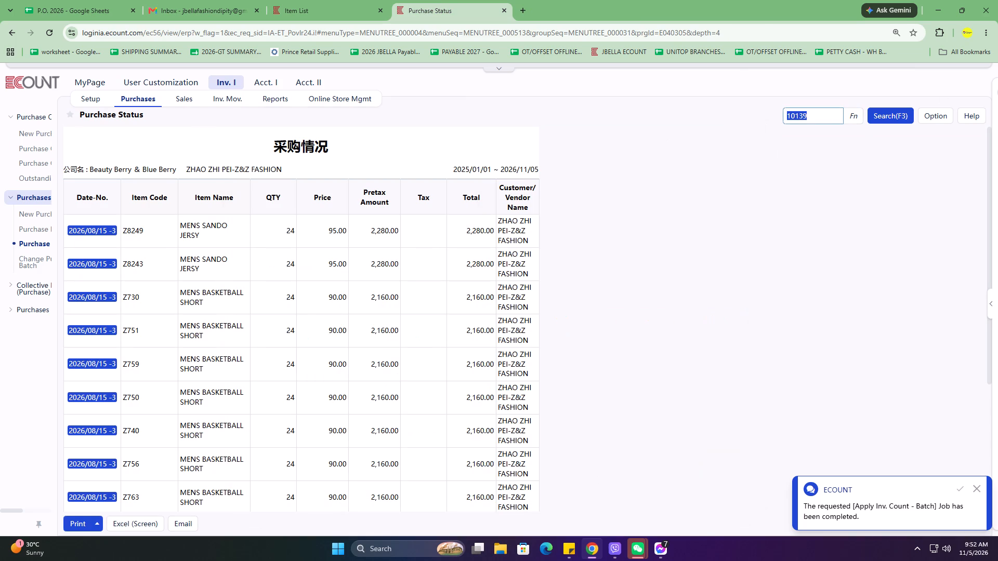
{"action": "type", "text": "10138"}
{"action": "key", "text": "Return"}
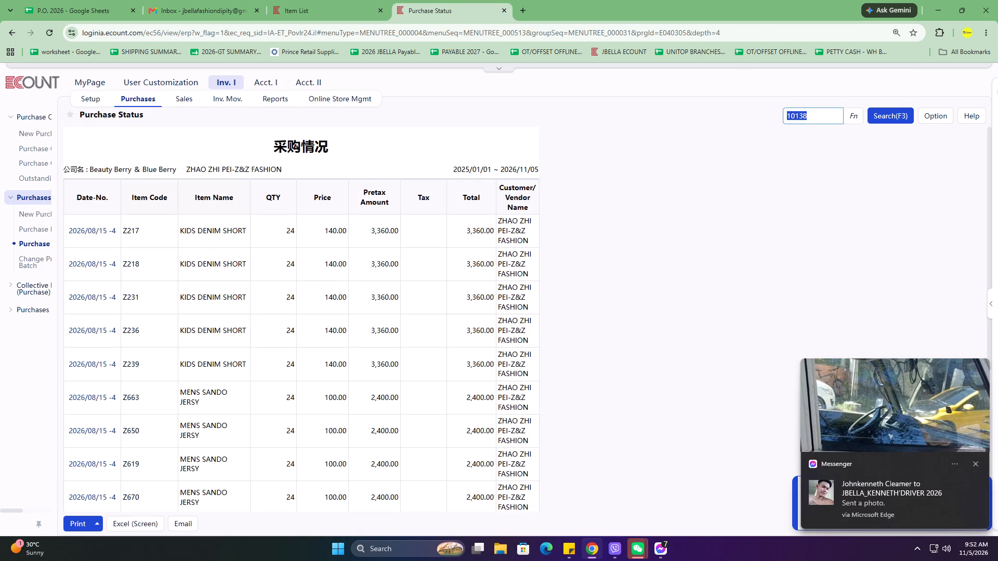
{"action": "scroll", "coordinate": [188, 295], "scroll_direction": "down", "scroll_amount": 10}
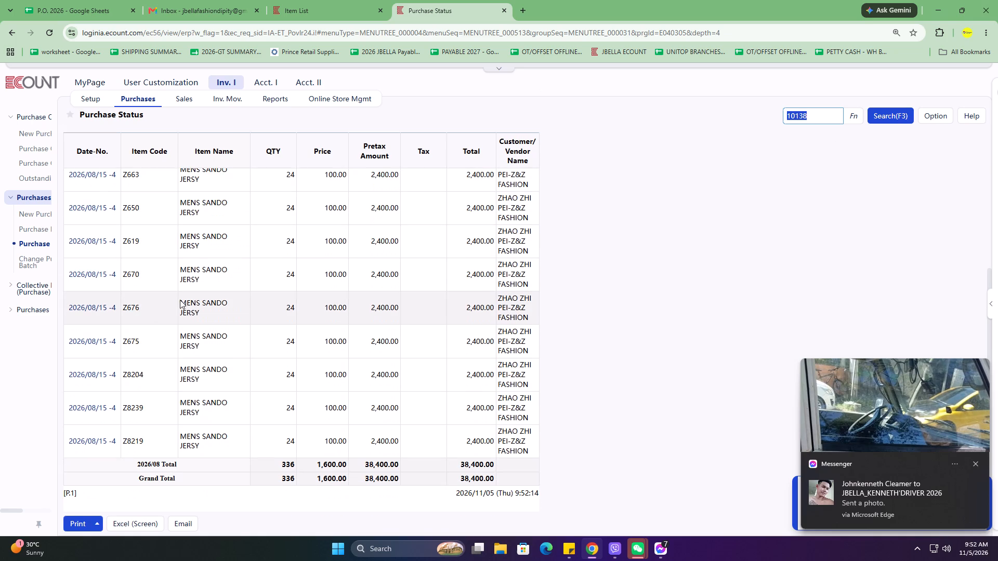
{"action": "scroll", "coordinate": [180, 300], "scroll_direction": "down", "scroll_amount": 4}
{"action": "left_click", "coordinate": [103, 306]}
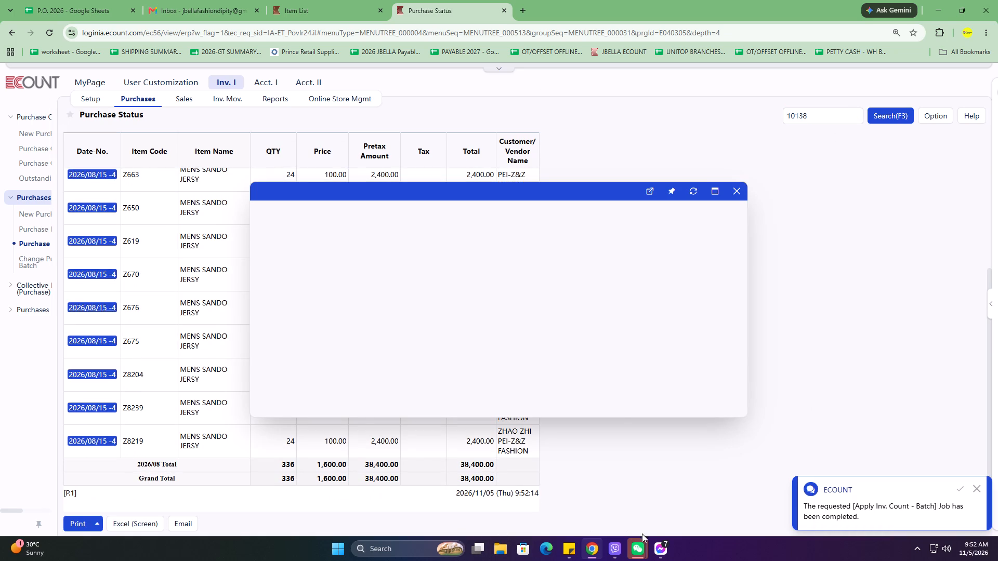
In purchase 2026/08/15 -4, set the prices of Z8204, Z8239 and Z8219 to 90.
{"action": "scroll", "coordinate": [620, 439], "scroll_direction": "down", "scroll_amount": 4}
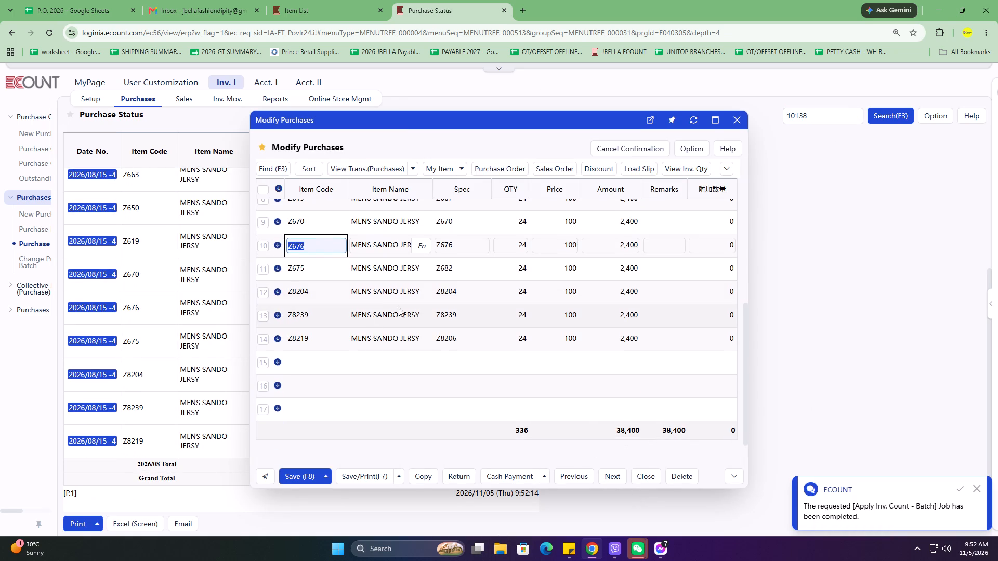
{"action": "left_click", "coordinate": [414, 302]}
{"action": "left_click", "coordinate": [560, 293]}
{"action": "type", "text": "90"}
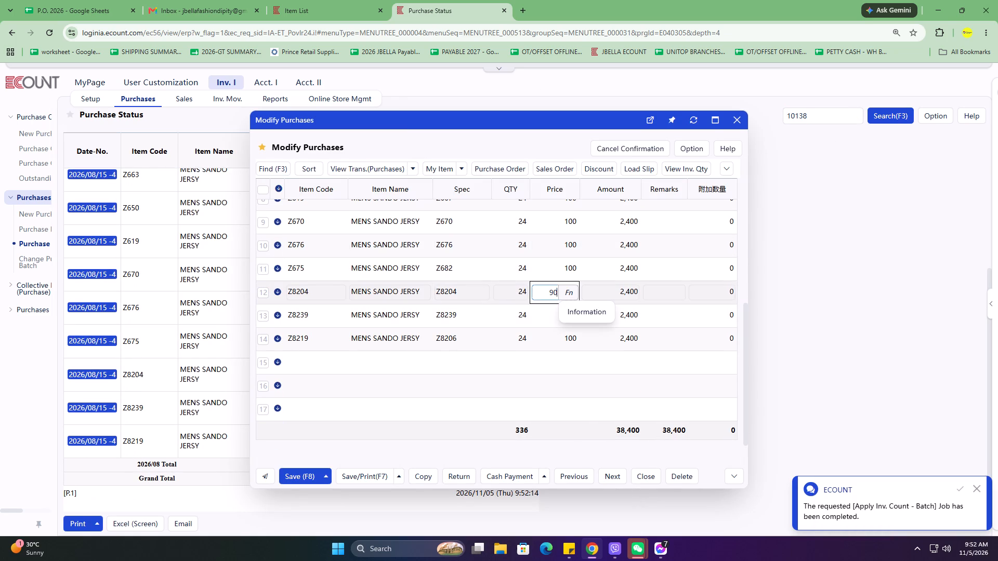
{"action": "key", "text": "Down"}
{"action": "key", "text": "9"}
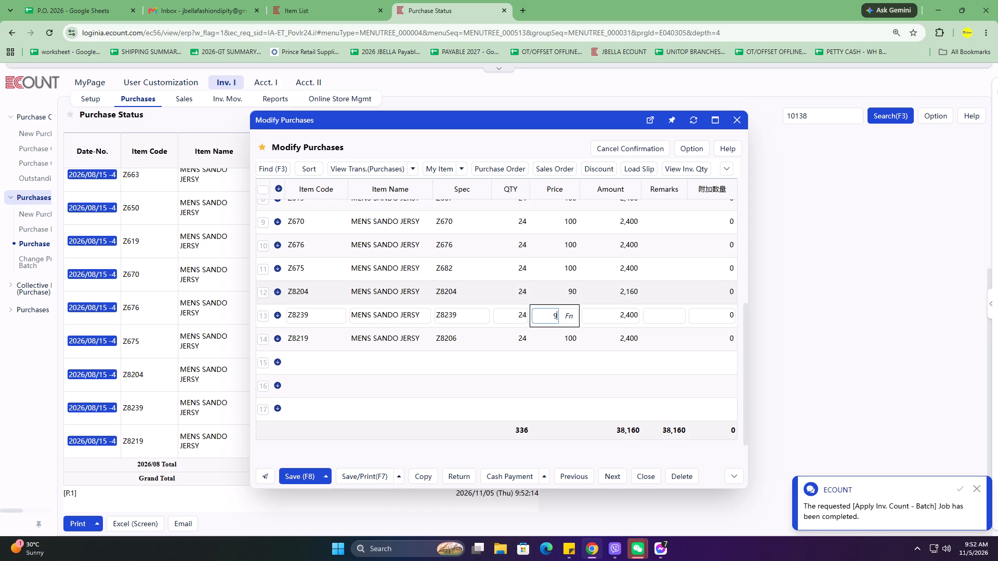
{"action": "key", "text": "0"}
{"action": "key", "text": "Down"}
{"action": "type", "text": "90"}
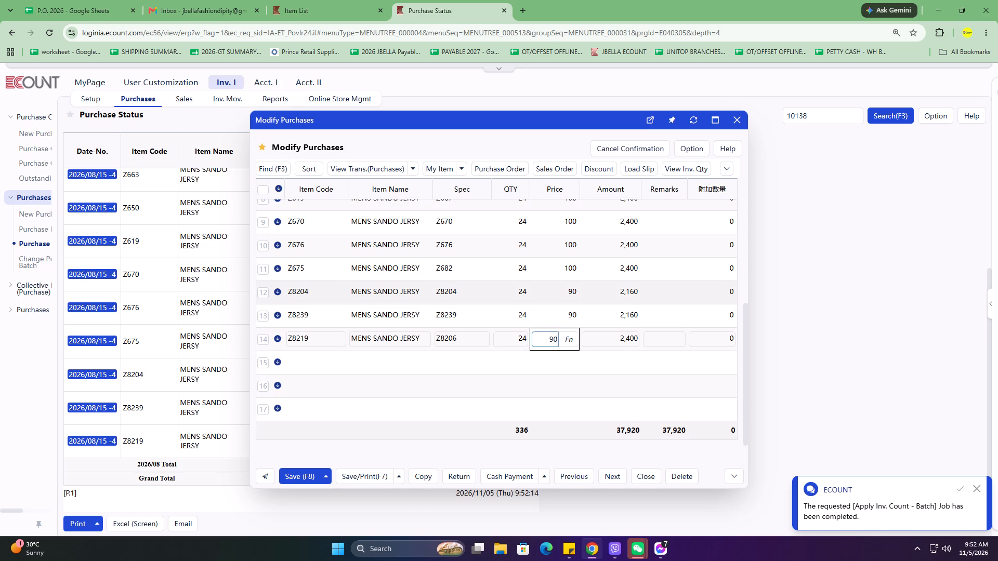
{"action": "key", "text": "Down"}
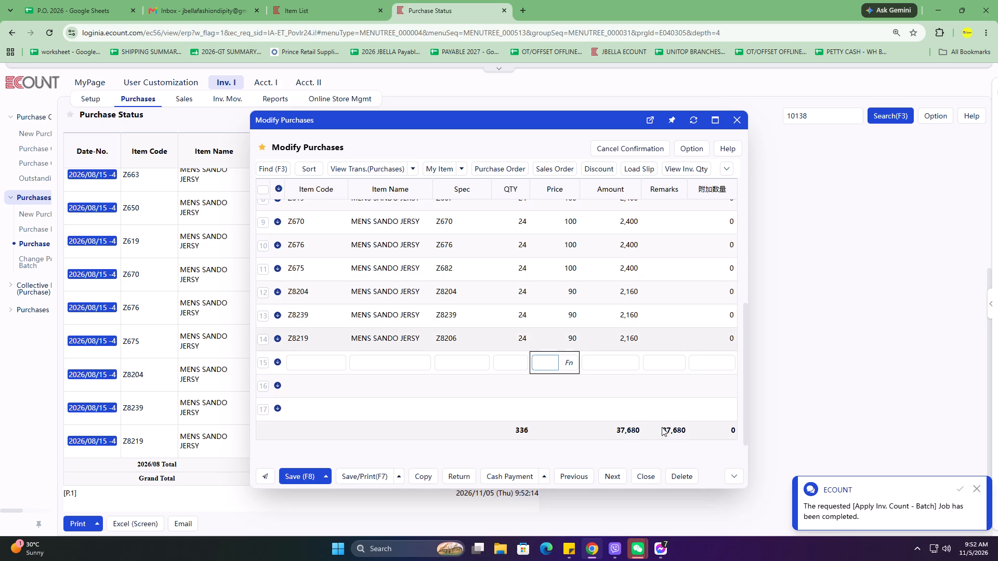
Tick off the MENS SANDO JERSY lines from Z8219 up to Z663 and review the purchase's prices and total.
{"action": "left_click", "coordinate": [264, 340]}
{"action": "left_click", "coordinate": [265, 314]}
{"action": "left_click", "coordinate": [264, 295]}
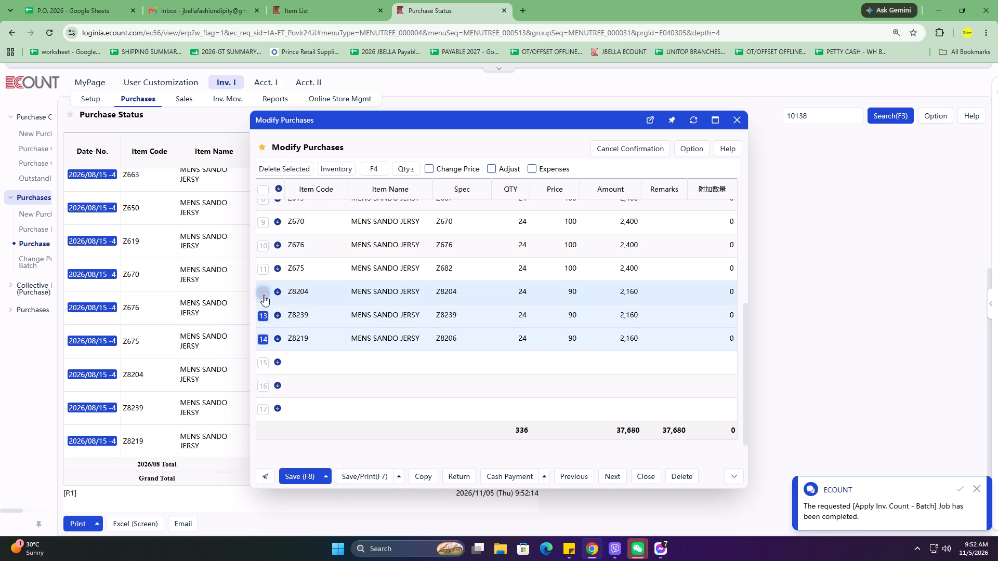
{"action": "scroll", "coordinate": [265, 295], "scroll_direction": "up", "scroll_amount": 2}
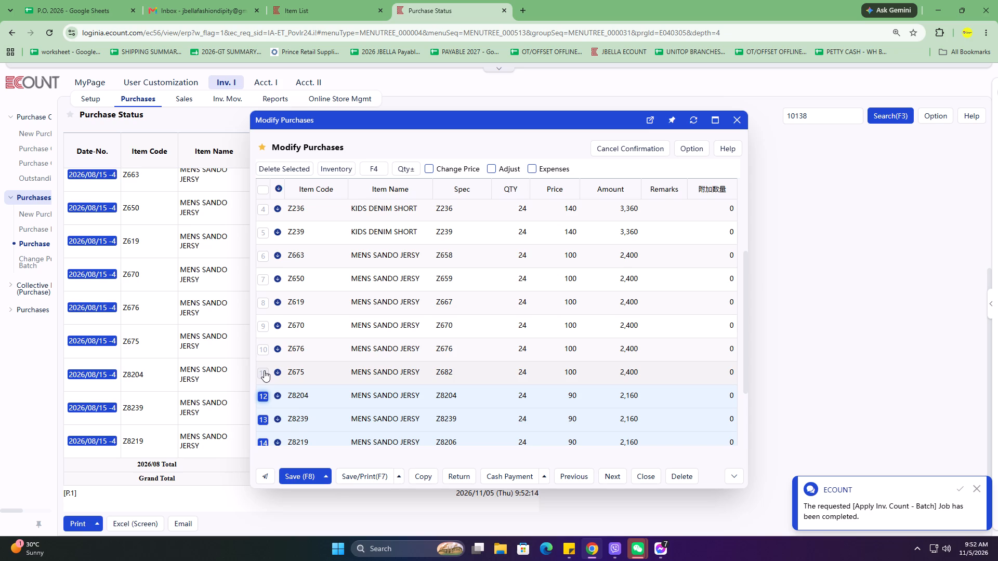
{"action": "left_click", "coordinate": [264, 370]}
{"action": "scroll", "coordinate": [268, 337], "scroll_direction": "up", "scroll_amount": 4}
{"action": "scroll", "coordinate": [270, 336], "scroll_direction": "down", "scroll_amount": 3}
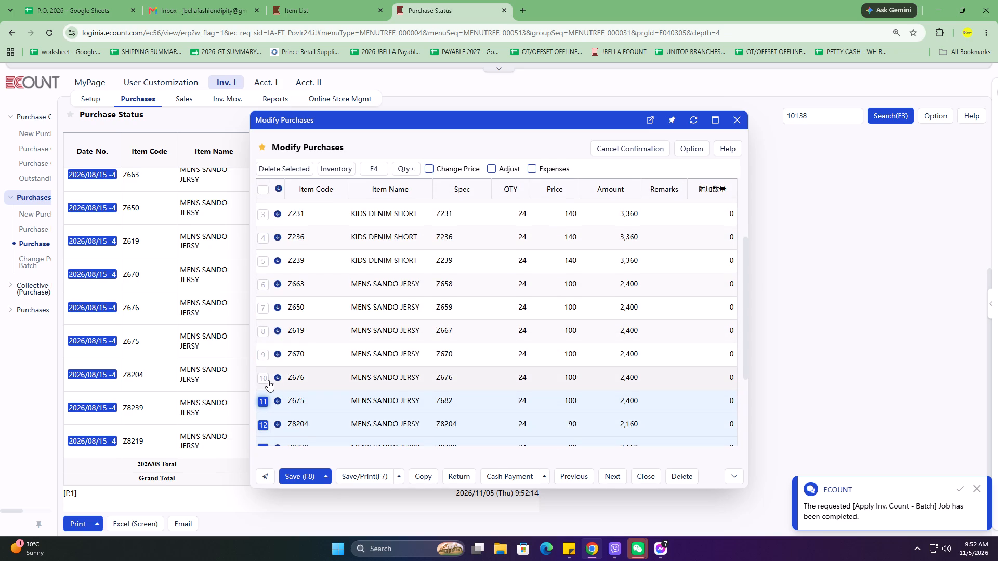
{"action": "left_click", "coordinate": [267, 380]}
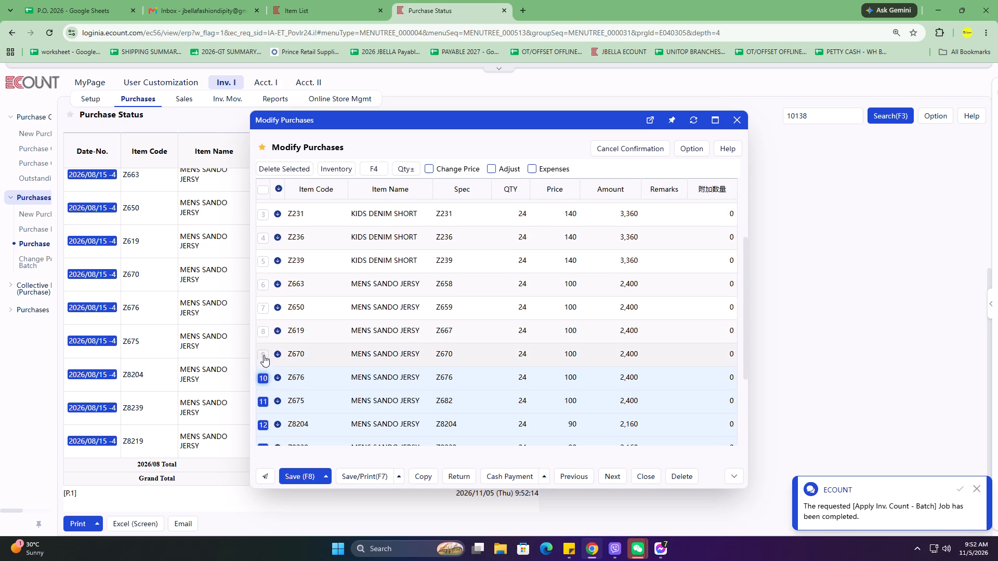
{"action": "left_click", "coordinate": [264, 354]}
{"action": "left_click", "coordinate": [265, 329]}
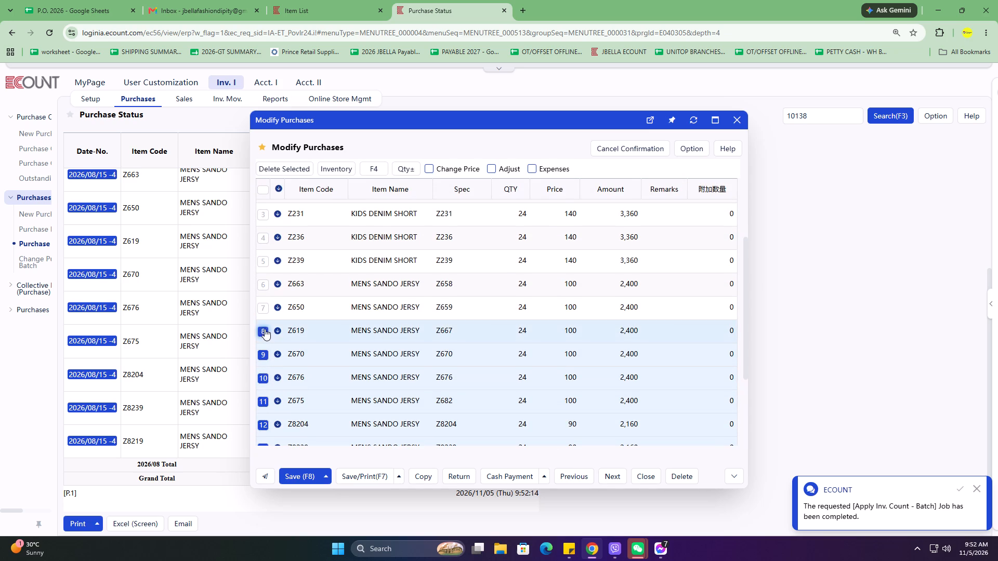
{"action": "left_click", "coordinate": [264, 306]}
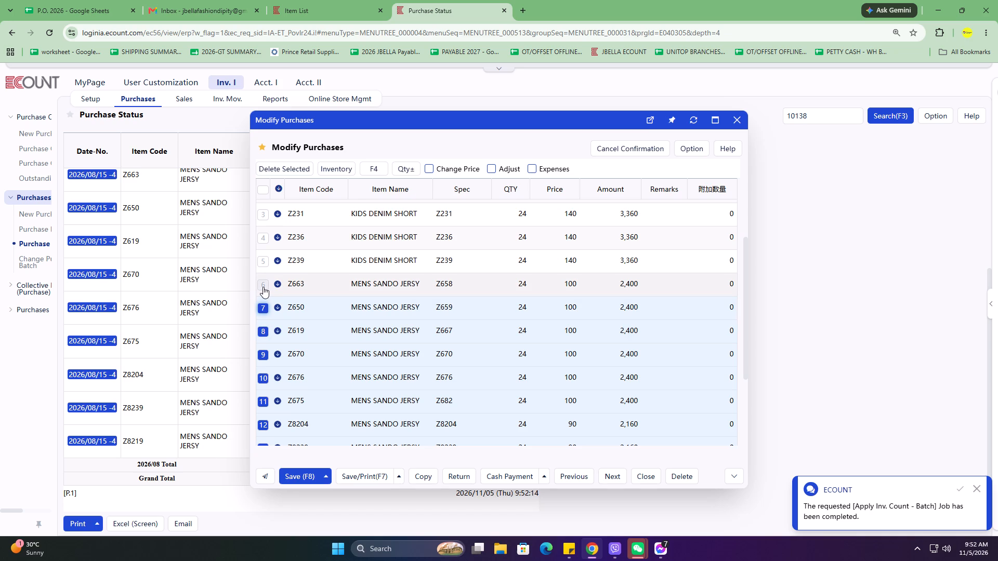
{"action": "left_click", "coordinate": [263, 287]}
{"action": "scroll", "coordinate": [263, 288], "scroll_direction": "up", "scroll_amount": 2}
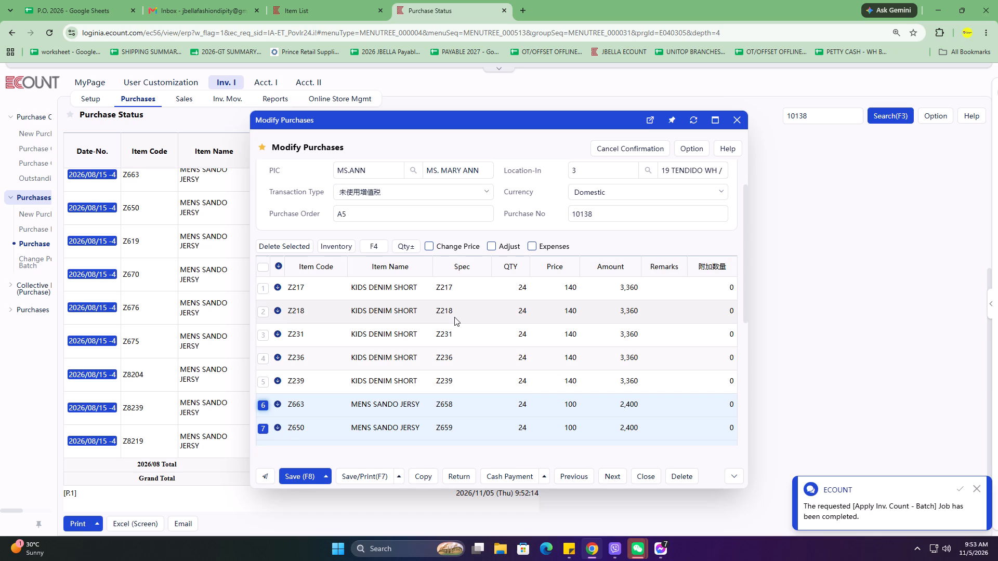
{"action": "scroll", "coordinate": [413, 432], "scroll_direction": "down", "scroll_amount": 10}
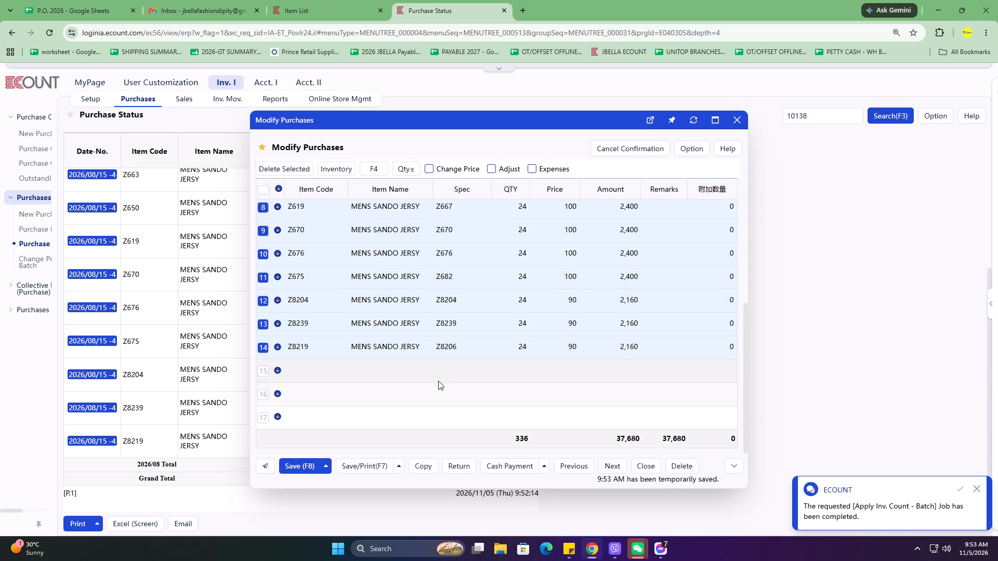
Save the modified purchase 2026/08/15 -4.
{"action": "left_click", "coordinate": [295, 476]}
{"action": "left_click", "coordinate": [311, 464]}
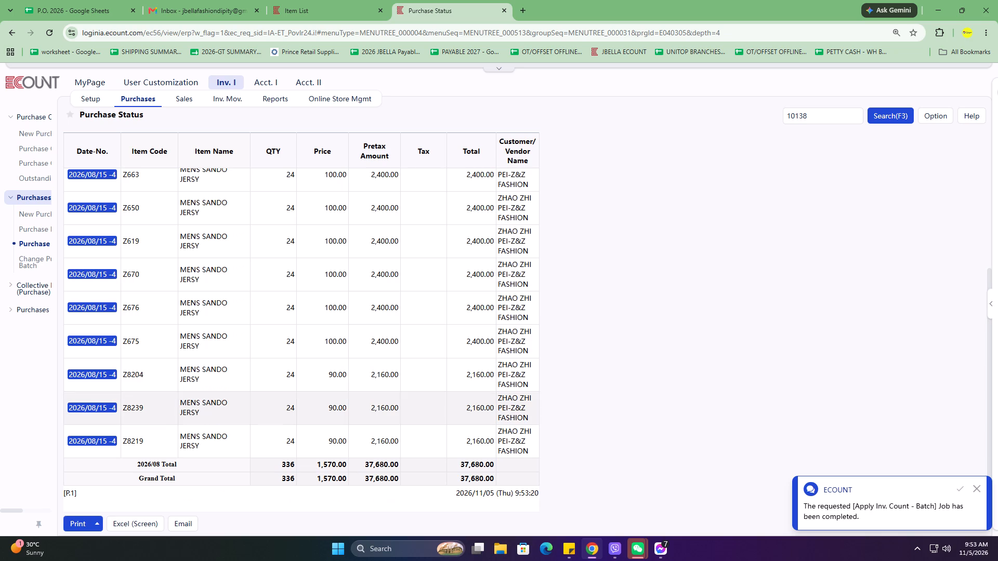
Search the Purchase Status report for 10139, open purchase 2026/08/15 -3 and set the prices of Z8249 and Z8243 to 90.
{"action": "left_click", "coordinate": [809, 108]}
{"action": "key", "text": "Right"}
{"action": "key", "text": "BackSpace"}
{"action": "key", "text": "9"}
{"action": "key", "text": "Return"}
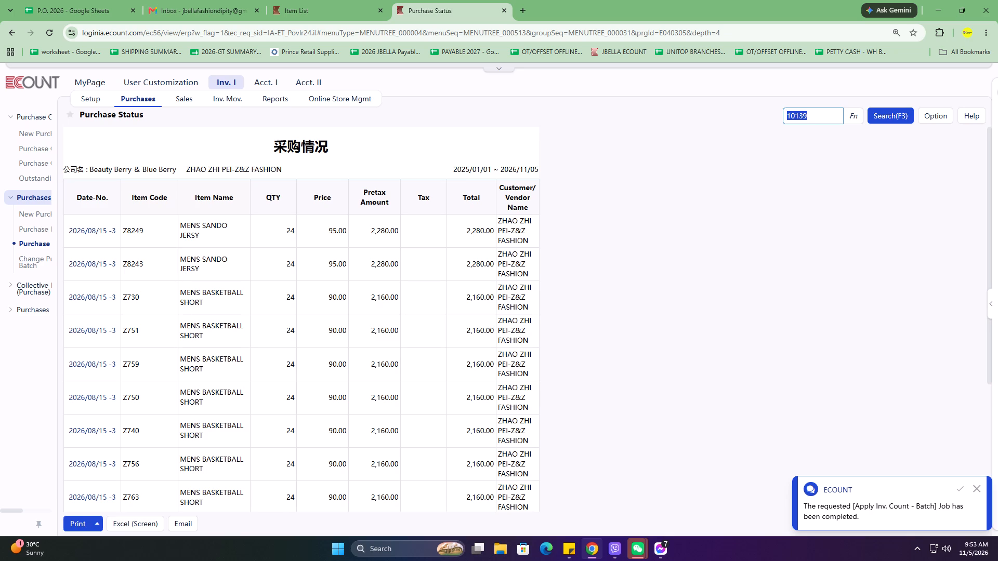
{"action": "left_click", "coordinate": [90, 227]}
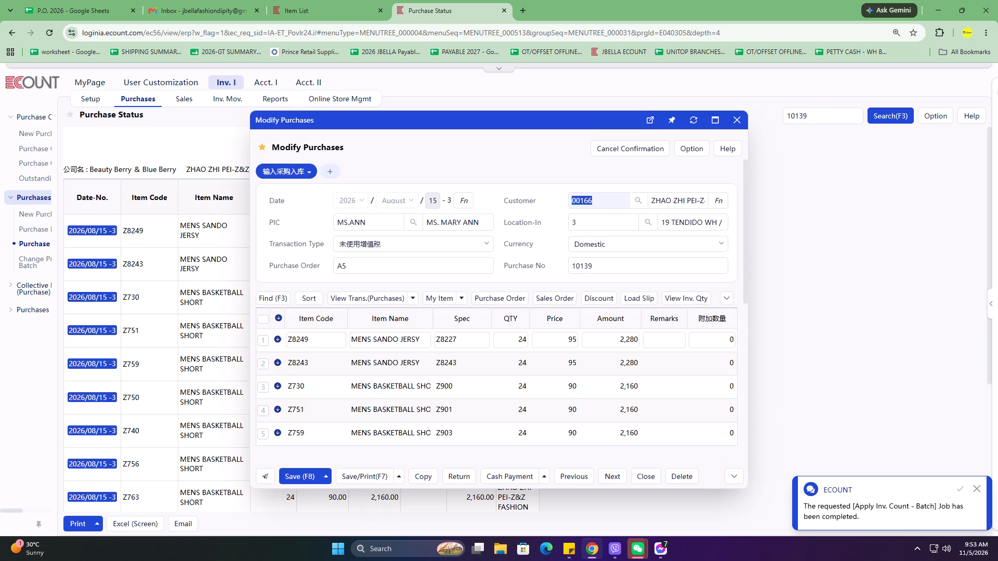
{"action": "scroll", "coordinate": [562, 349], "scroll_direction": "down", "scroll_amount": 2}
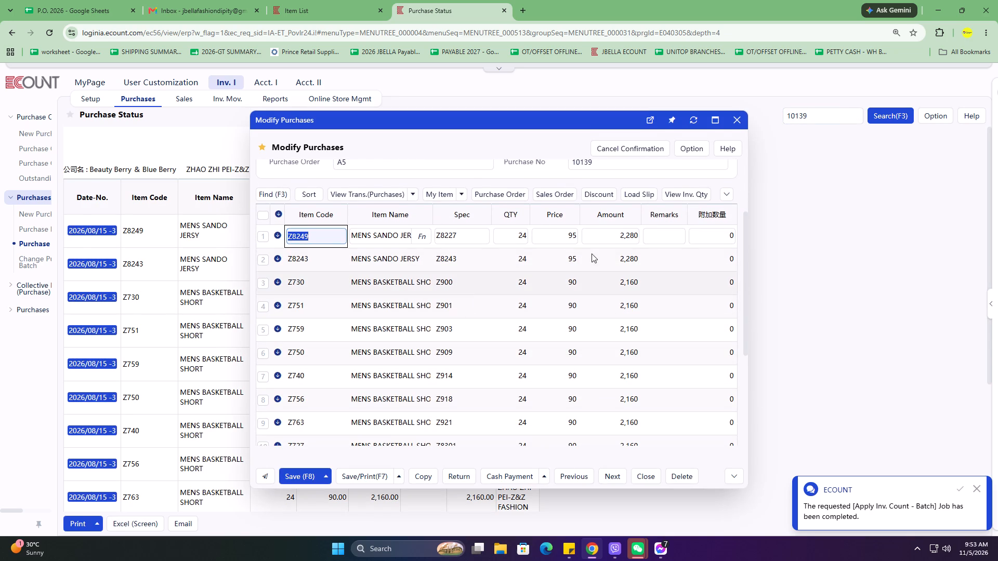
{"action": "left_click", "coordinate": [562, 237]}
{"action": "type", "text": "90"}
{"action": "key", "text": "Down"}
{"action": "type", "text": "90"}
Search the Item List for 8227, 8249 and MENS SANDO JERSY to check the items' purchase prices.
{"action": "left_click", "coordinate": [318, 0]}
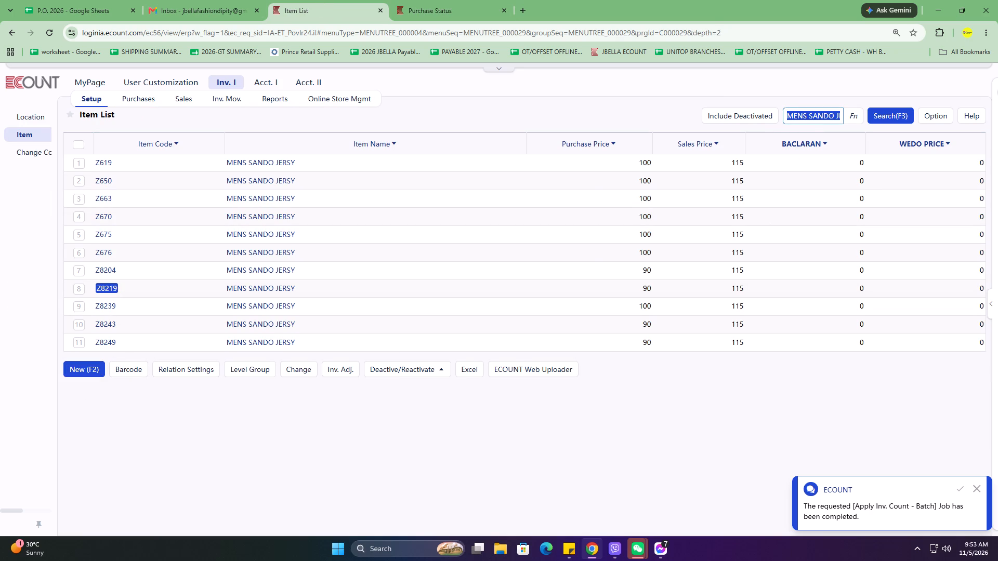
{"action": "type", "text": "8227"}
{"action": "key", "text": "Return"}
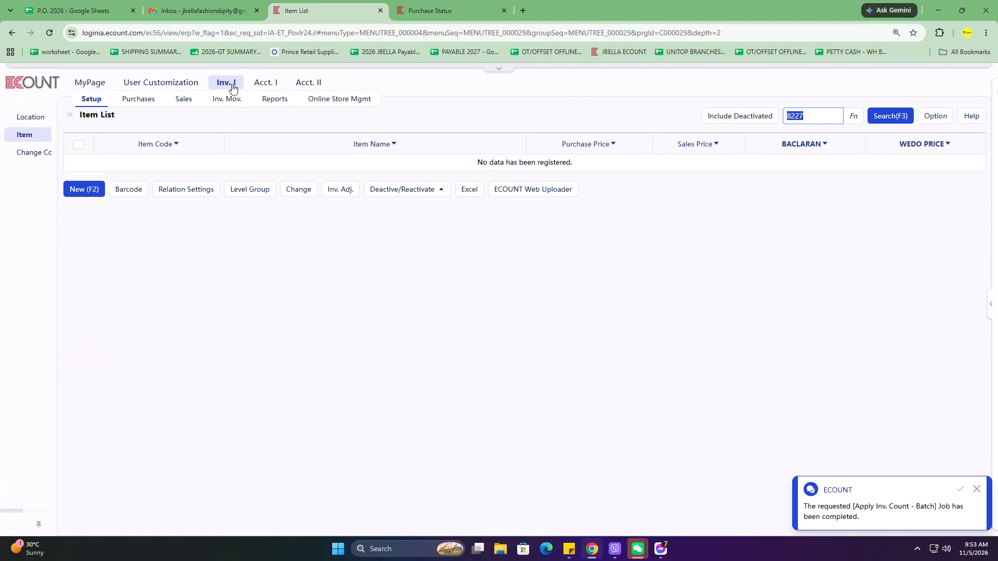
{"action": "type", "text": "8249"}
{"action": "key", "text": "Return"}
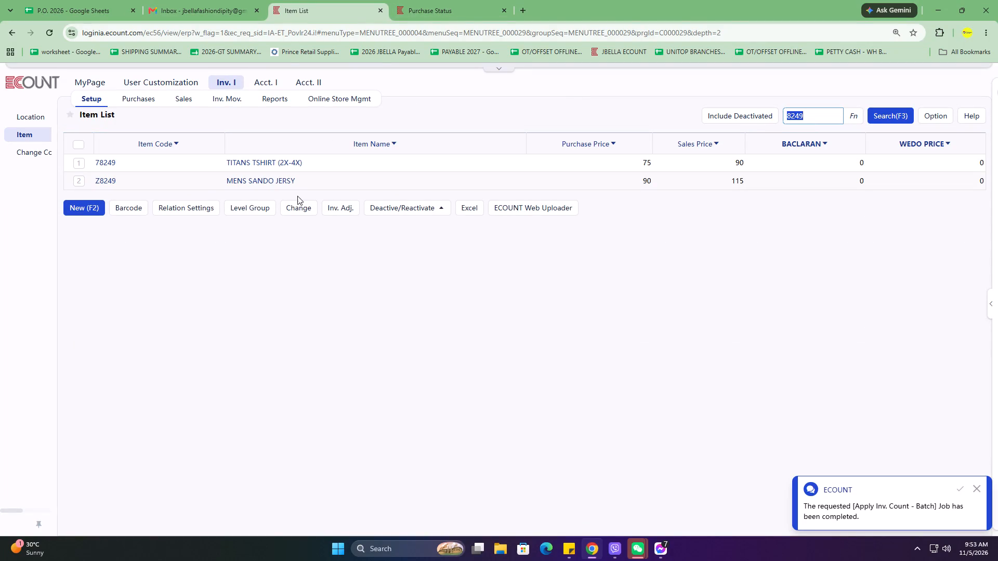
{"action": "left_click_drag", "start_coordinate": [309, 175], "coordinate": [222, 175]}
{"action": "key", "text": "ctrl+c"}
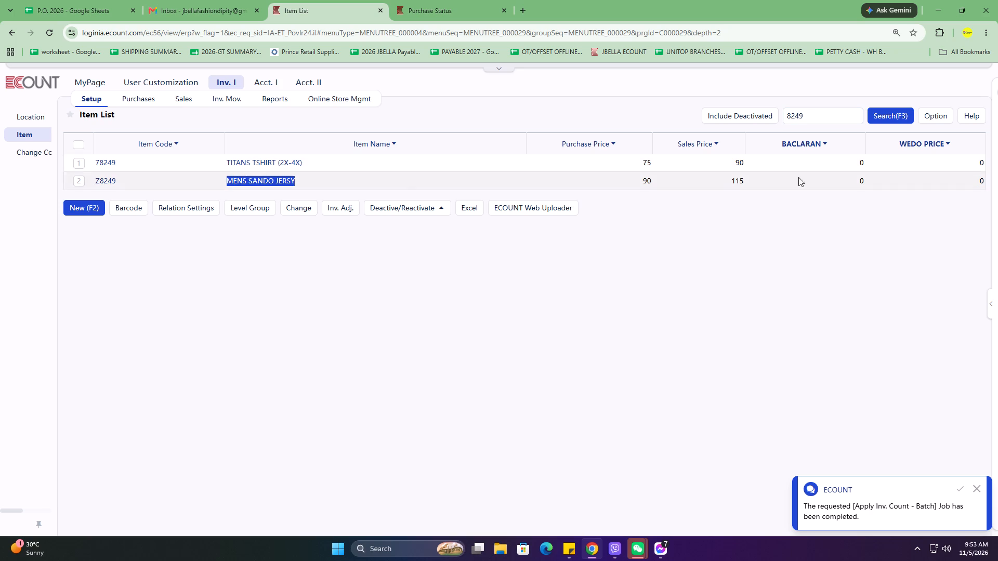
{"action": "left_click", "coordinate": [821, 120]}
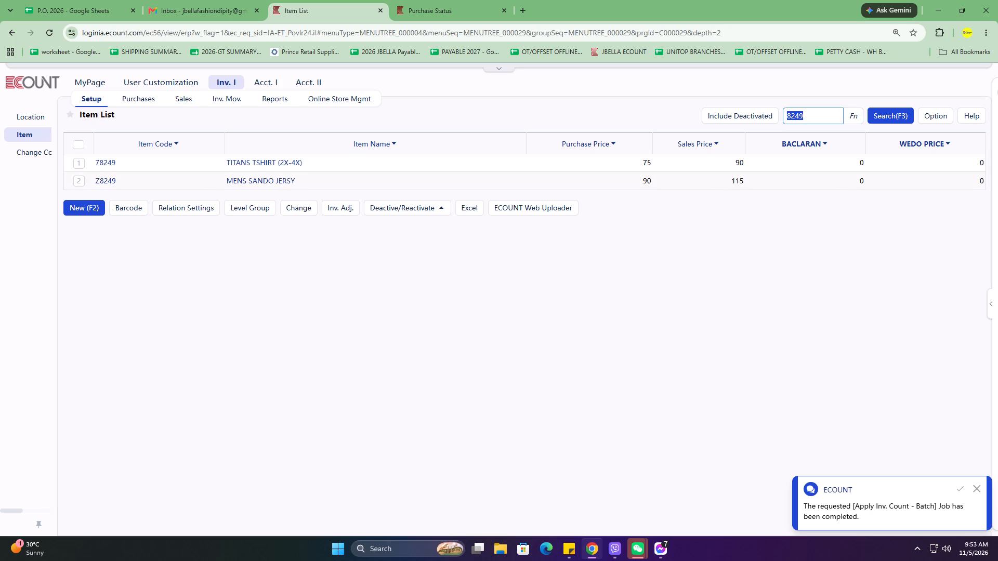
{"action": "key", "text": "ctrl+v"}
{"action": "key", "text": "Return"}
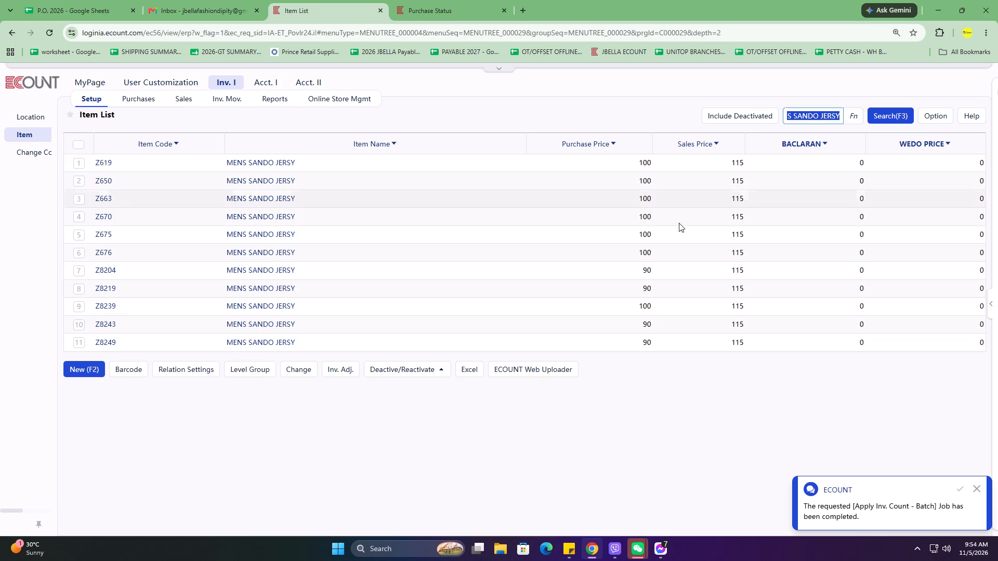
Set the purchase price of item Z8239 to 90 and save the item.
{"action": "left_click", "coordinate": [102, 303]}
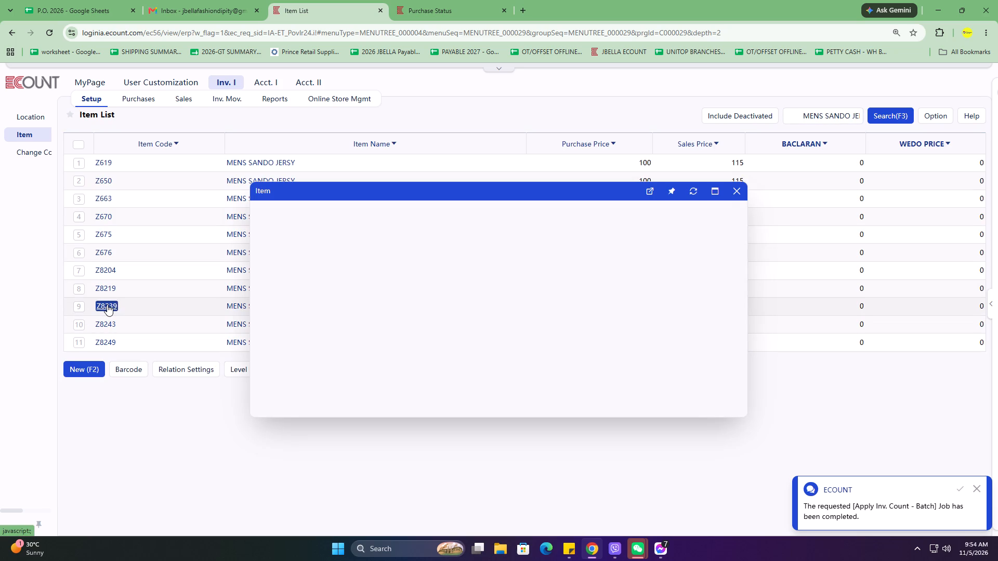
{"action": "left_click", "coordinate": [605, 307]}
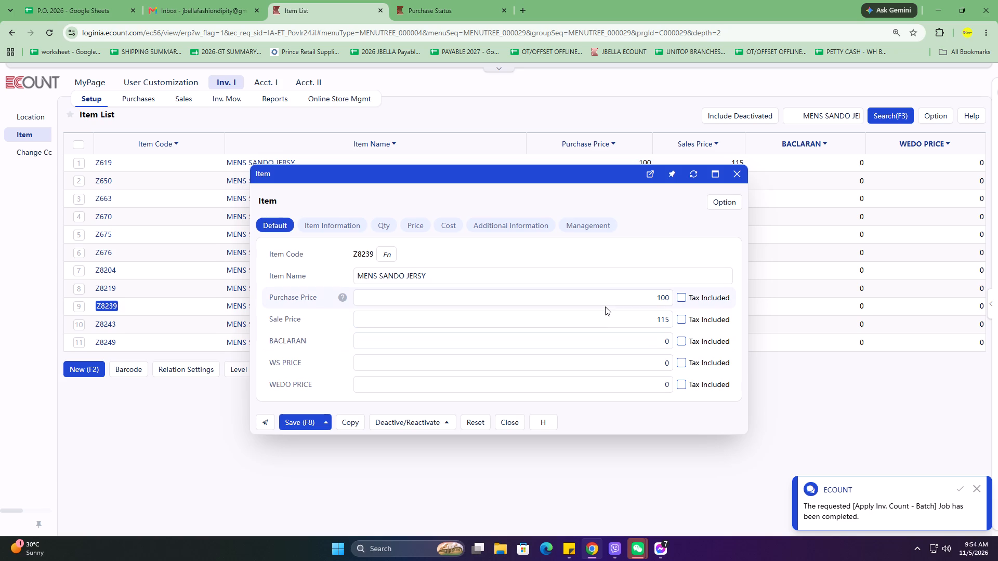
{"action": "left_click", "coordinate": [607, 297]}
{"action": "type", "text": "90."}
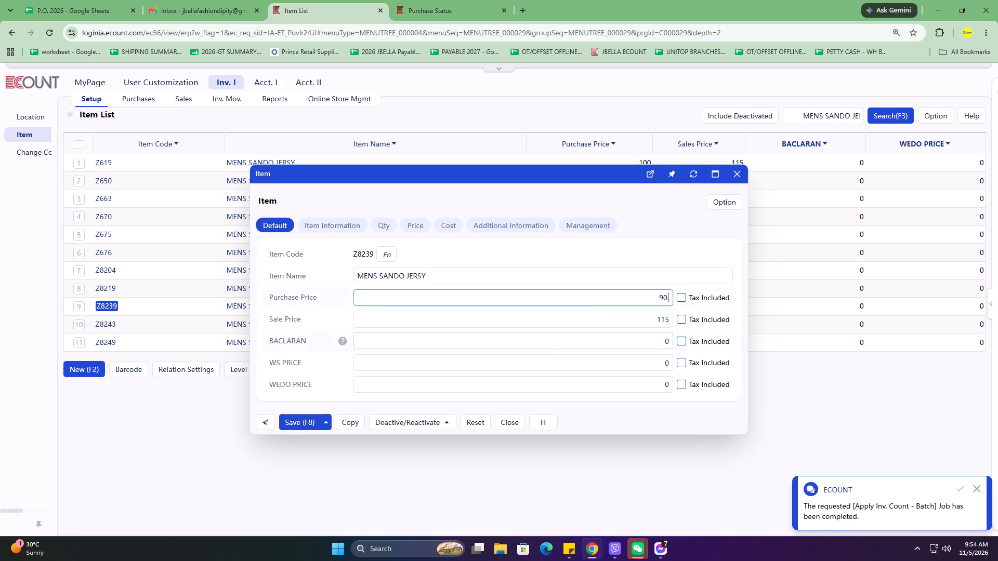
{"action": "left_click_drag", "start_coordinate": [220, 420], "coordinate": [336, 418]}
{"action": "left_click", "coordinate": [299, 430]}
{"action": "left_click", "coordinate": [299, 421]}
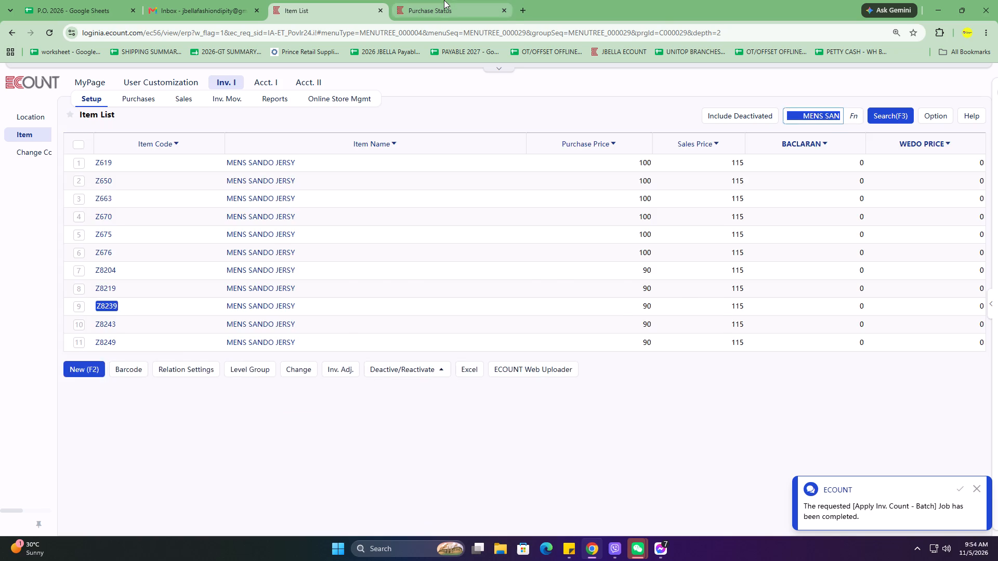
Return to purchase 2026/08/15 -3 and tick off the Z8249 and Z8243 lines.
{"action": "left_click", "coordinate": [444, 0]}
{"action": "left_click", "coordinate": [539, 289]}
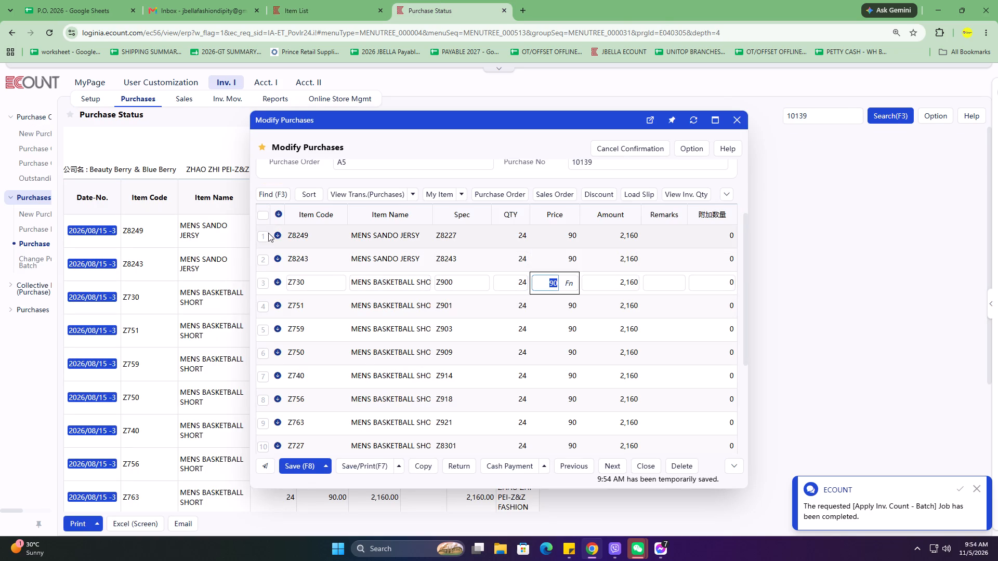
{"action": "left_click", "coordinate": [267, 233]}
{"action": "left_click", "coordinate": [265, 262]}
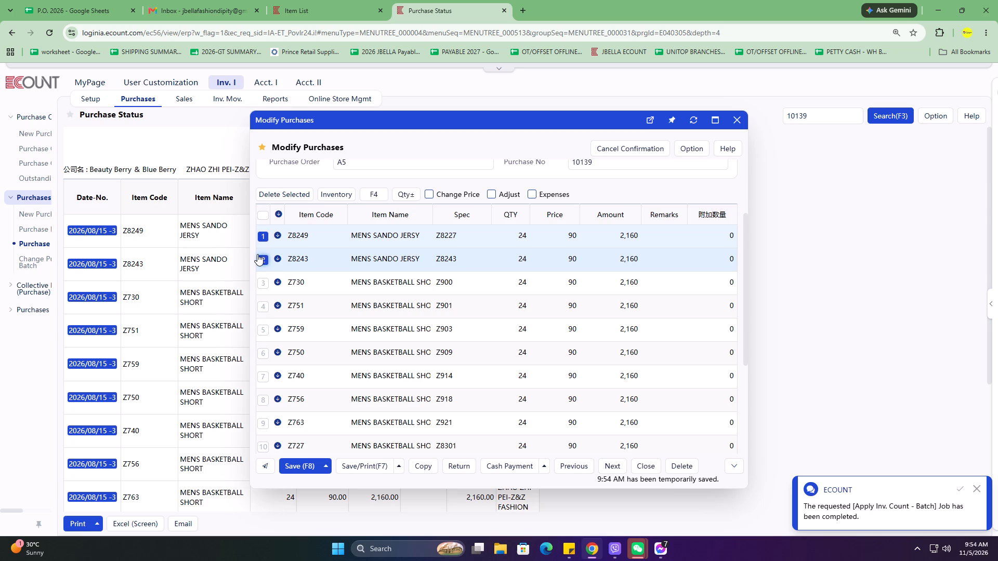
Search the Item List for the purchase's MENS BASKETBALL SHORT name and open all listed items for a batch change.
{"action": "left_click", "coordinate": [319, 0]}
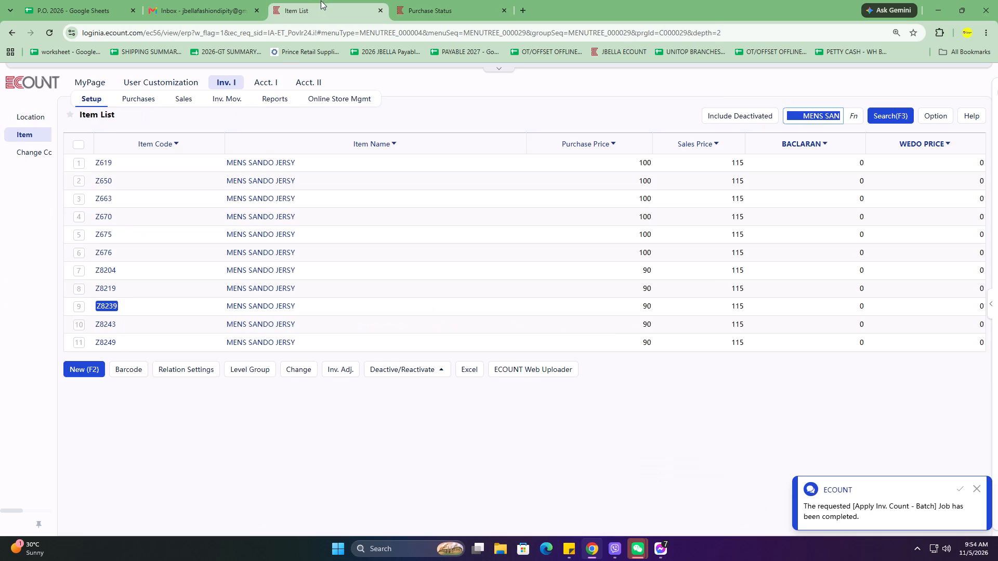
{"action": "left_click", "coordinate": [437, 0]}
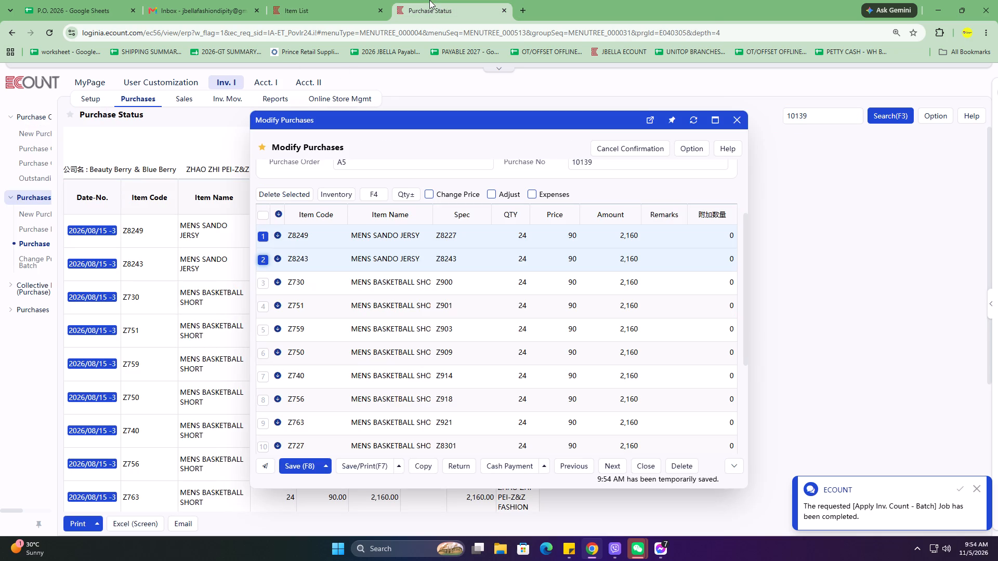
{"action": "left_click", "coordinate": [394, 290]}
{"action": "key", "text": "ctrl+c"}
{"action": "left_click", "coordinate": [312, 0]}
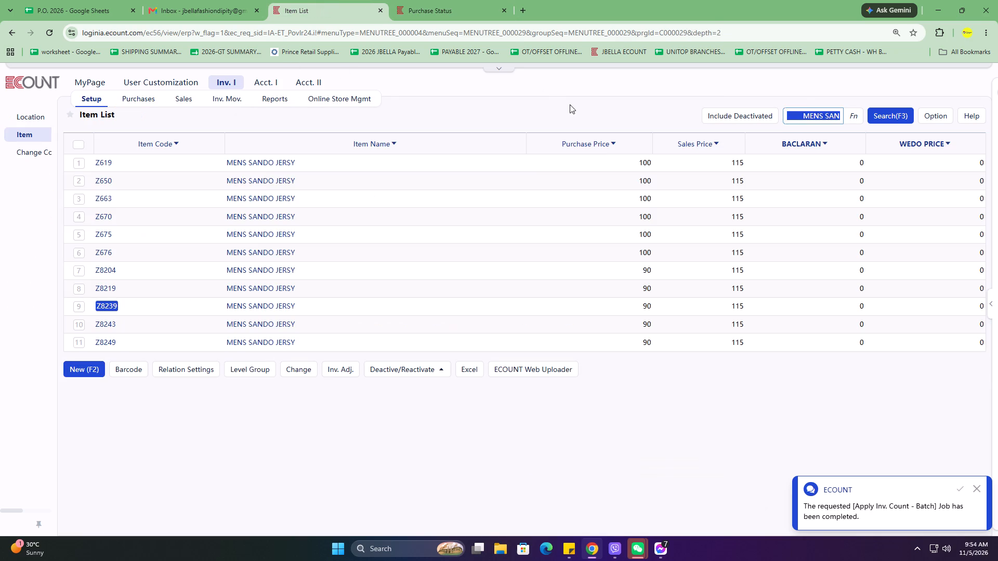
{"action": "key", "text": "ctrl+v"}
{"action": "key", "text": "Return"}
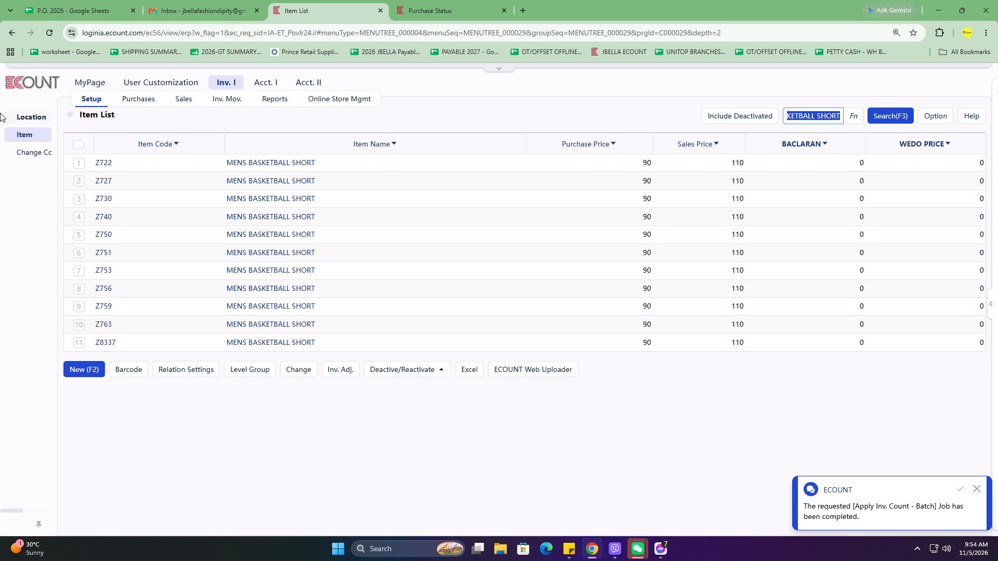
{"action": "left_click", "coordinate": [81, 151]}
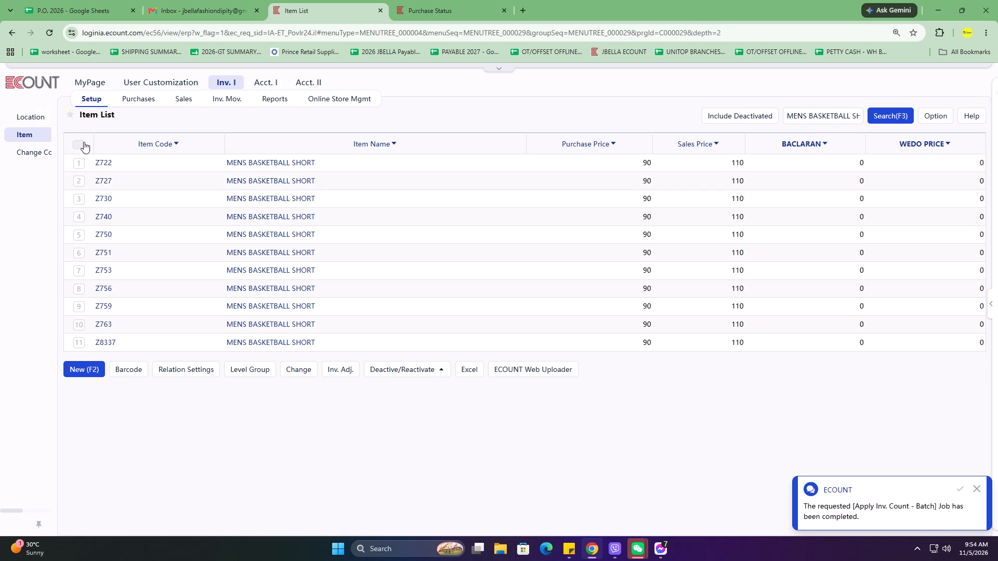
{"action": "left_click", "coordinate": [84, 142]}
{"action": "left_click", "coordinate": [306, 372]}
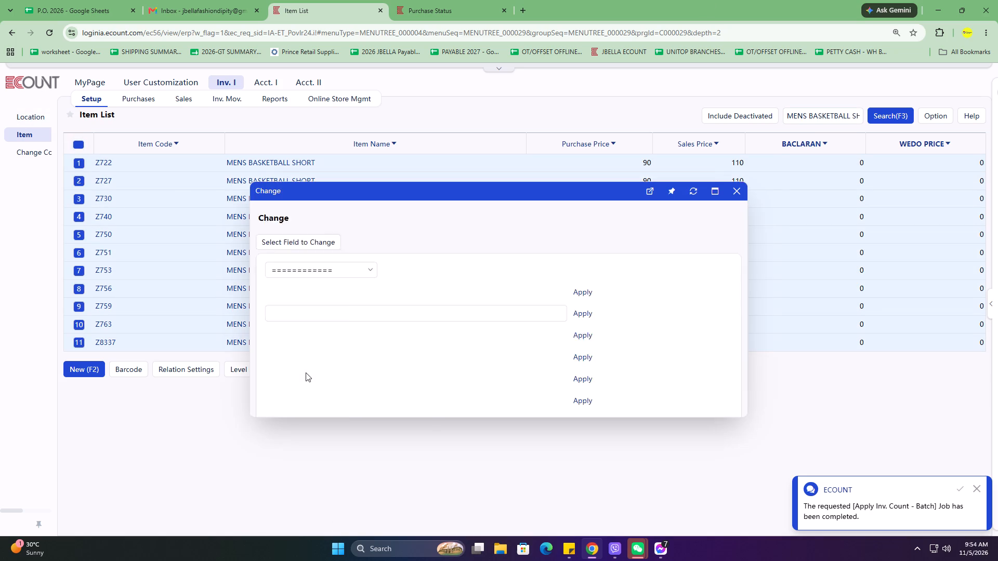
Choose Purchase Price and Sale Price as the fields for the batch change.
{"action": "scroll", "coordinate": [357, 341], "scroll_direction": "down", "scroll_amount": 7}
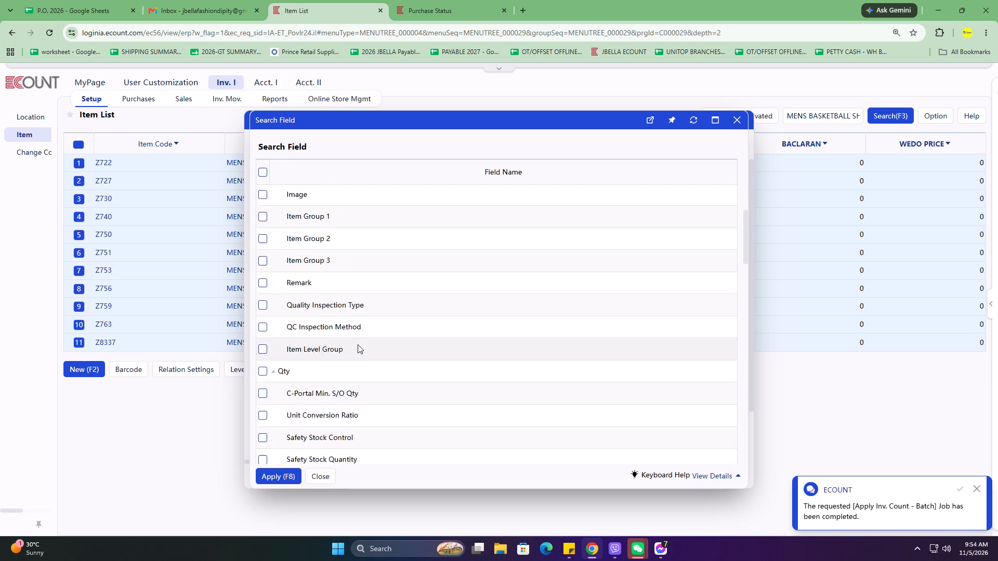
{"action": "scroll", "coordinate": [358, 344], "scroll_direction": "down", "scroll_amount": 4}
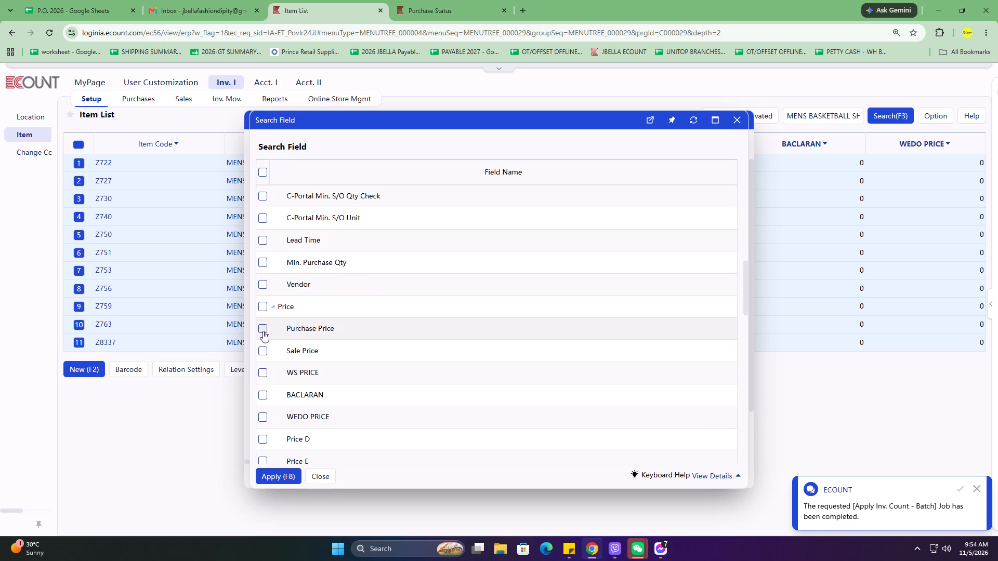
{"action": "left_click", "coordinate": [256, 350]}
{"action": "left_click", "coordinate": [260, 350]}
{"action": "left_click", "coordinate": [269, 480]}
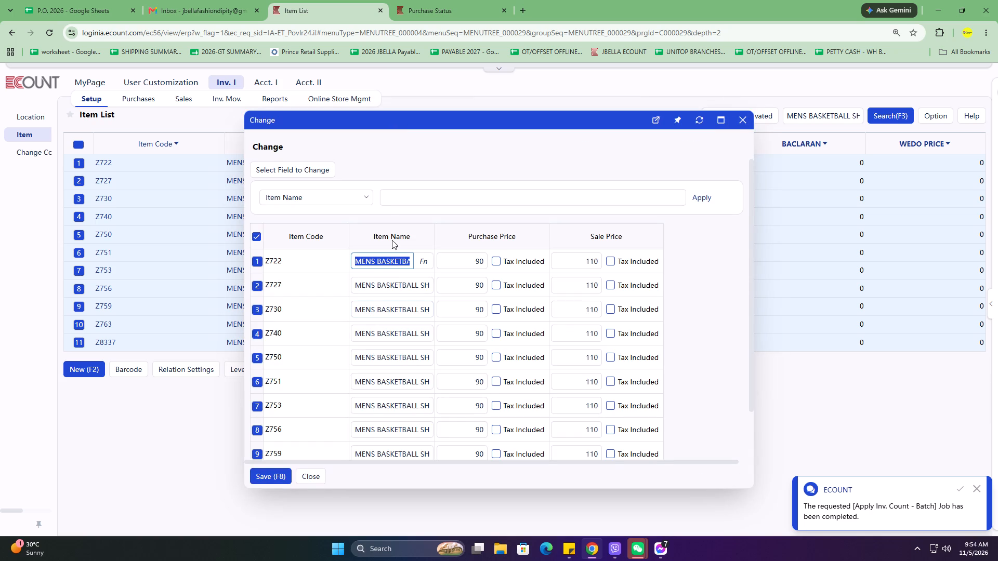
Apply a purchase price of 100 to all MENS BASKETBALL SHORT items in the batch change.
{"action": "left_click", "coordinate": [348, 188]}
{"action": "left_click", "coordinate": [349, 194]}
{"action": "left_click", "coordinate": [334, 235]}
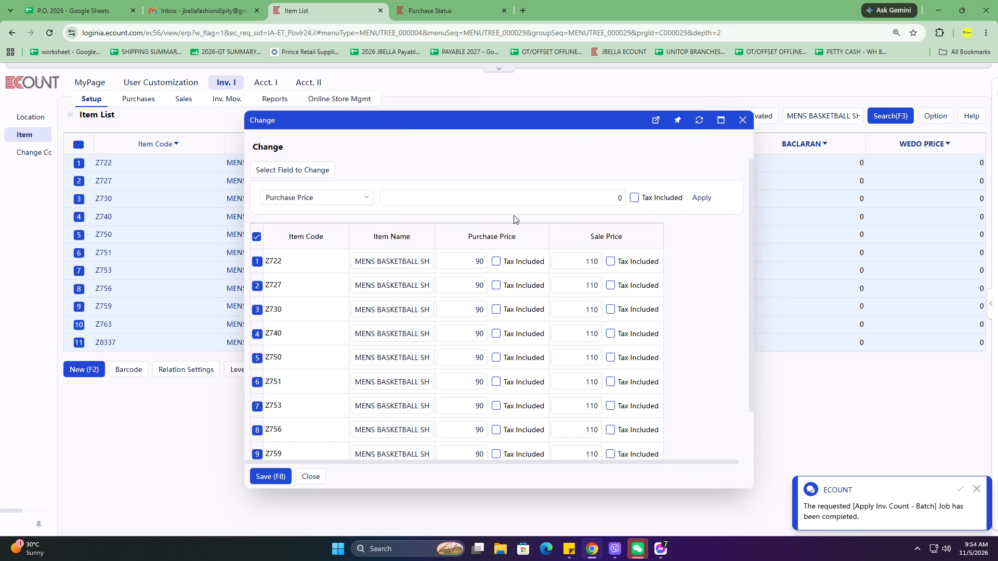
{"action": "left_click", "coordinate": [527, 201]}
{"action": "type", "text": "100"}
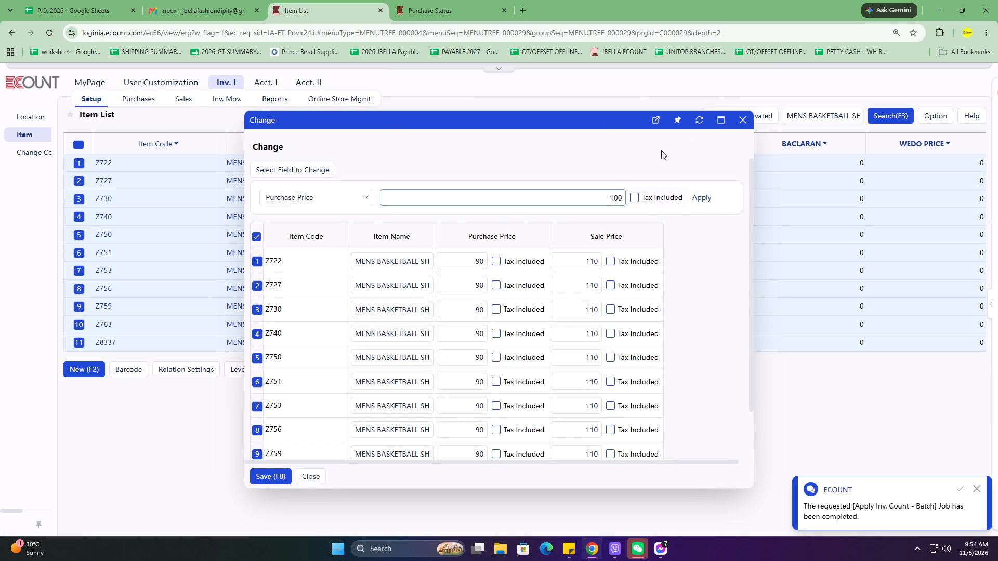
{"action": "left_click", "coordinate": [704, 196]}
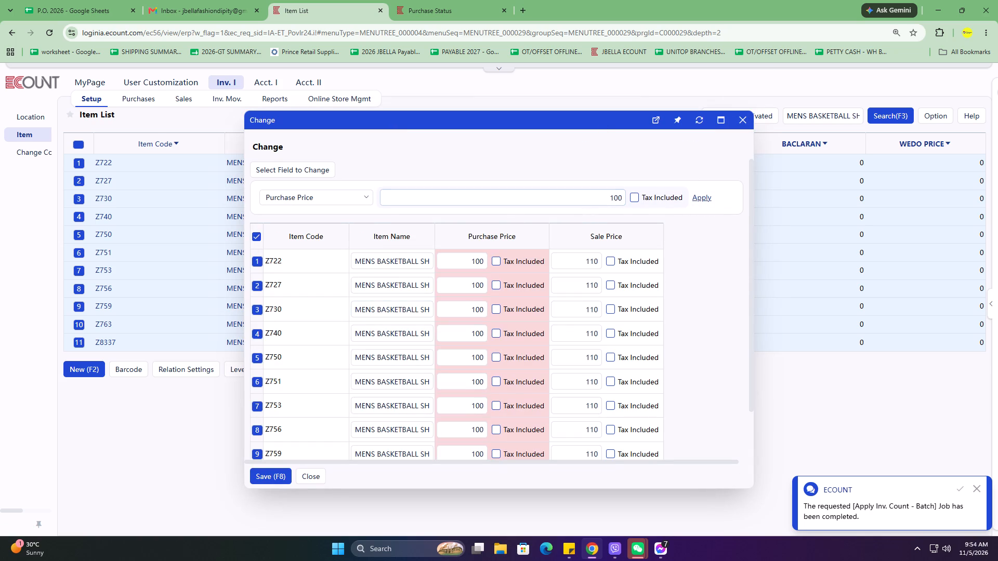
{"action": "scroll", "coordinate": [483, 259], "scroll_direction": "down", "scroll_amount": 7}
{"action": "scroll", "coordinate": [637, 266], "scroll_direction": "up", "scroll_amount": 3}
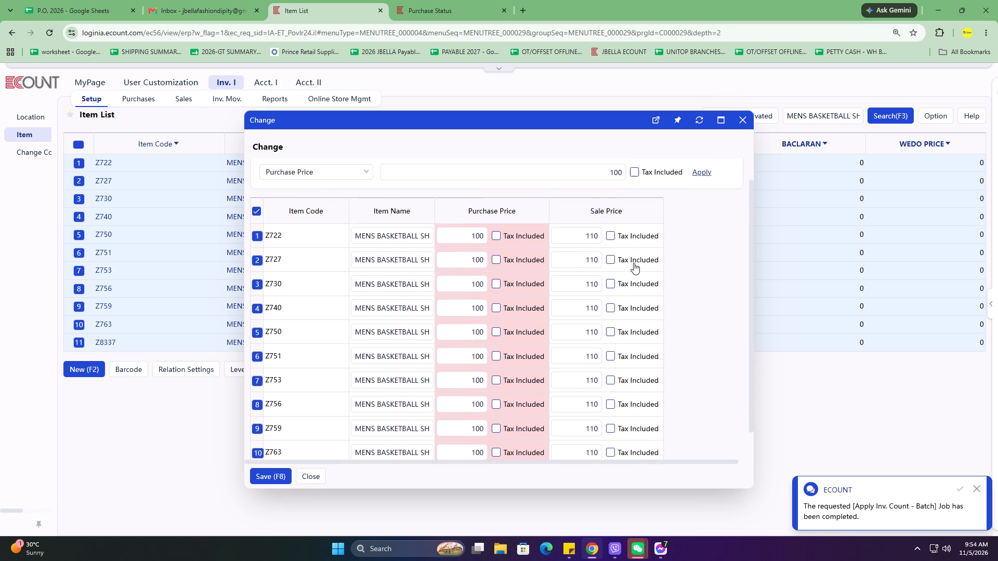
Apply a sale price of 115 to all MENS BASKETBALL SHORT items in the batch change.
{"action": "left_click", "coordinate": [306, 195]}
{"action": "left_click", "coordinate": [298, 244]}
{"action": "left_click", "coordinate": [575, 197]}
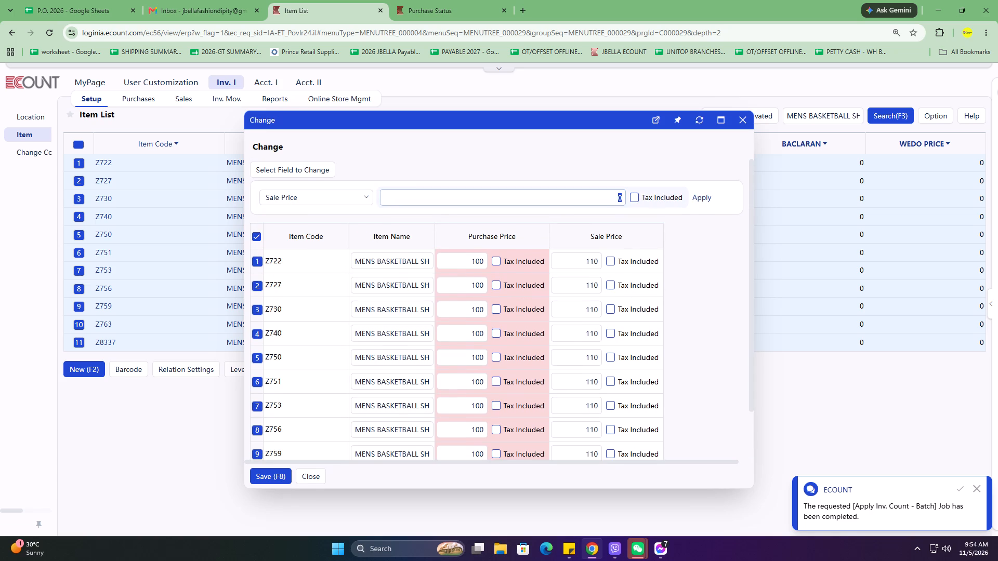
{"action": "type", "text": "115"}
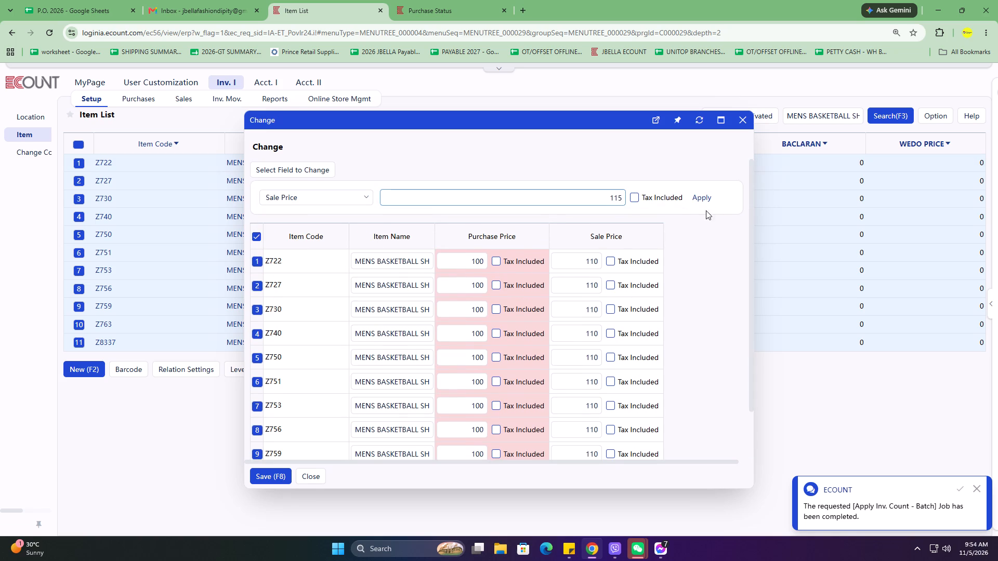
{"action": "left_click", "coordinate": [702, 202]}
Save the batch price change for the MENS BASKETBALL SHORT items, entering the displayed verification phrase, and close the results.
{"action": "left_click", "coordinate": [264, 477]}
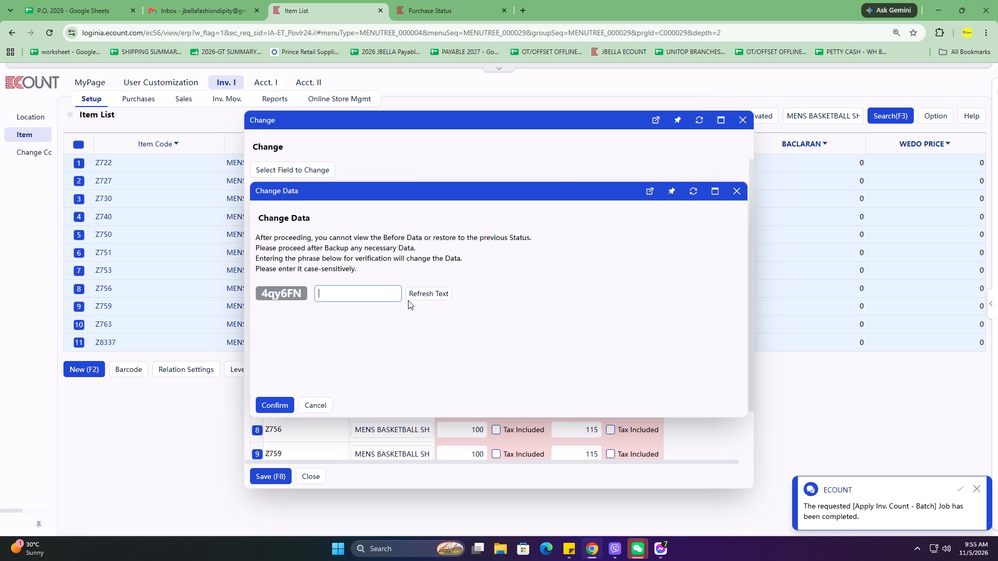
{"action": "key", "text": "4"}
{"action": "key", "text": "shift+q"}
{"action": "key", "text": "shift+y"}
{"action": "type", "text": "6FN"}
{"action": "left_click", "coordinate": [284, 407]}
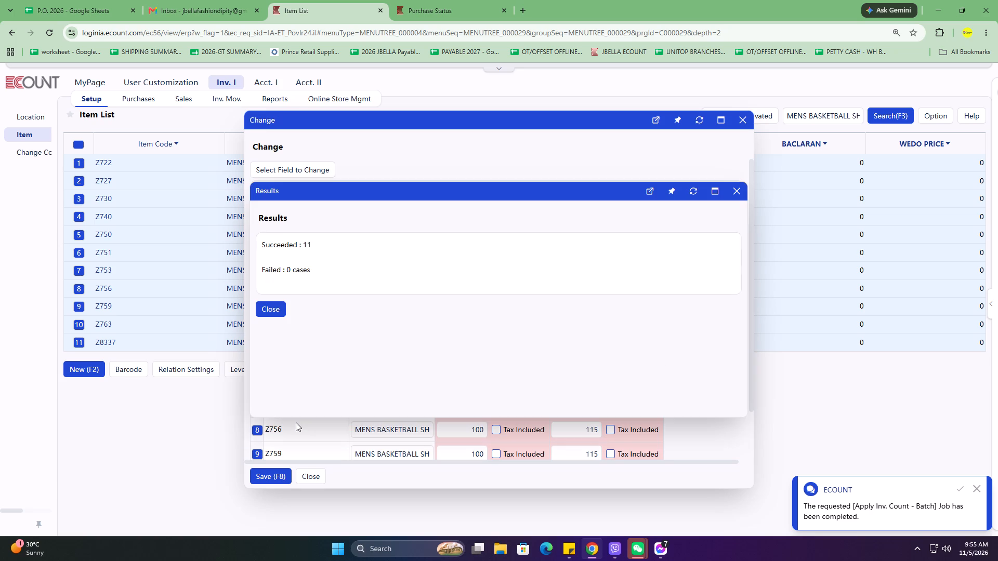
{"action": "left_click", "coordinate": [273, 300]}
{"action": "left_click", "coordinate": [272, 309]}
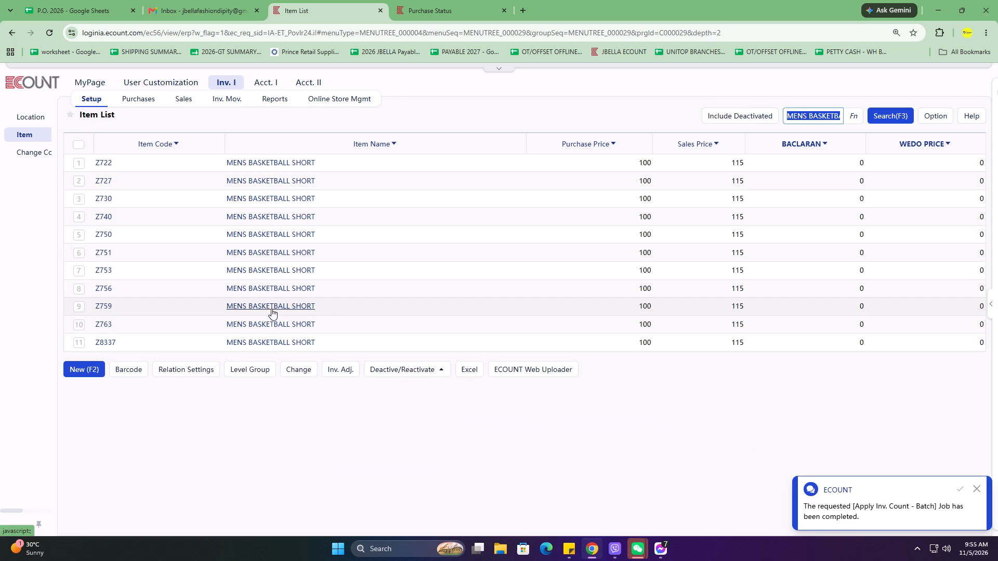
Return to purchase 10139 in Purchase Status and set the price of item Z730 to 100.
{"action": "scroll", "coordinate": [254, 304], "scroll_direction": "up", "scroll_amount": 4}
{"action": "left_click", "coordinate": [416, 0]}
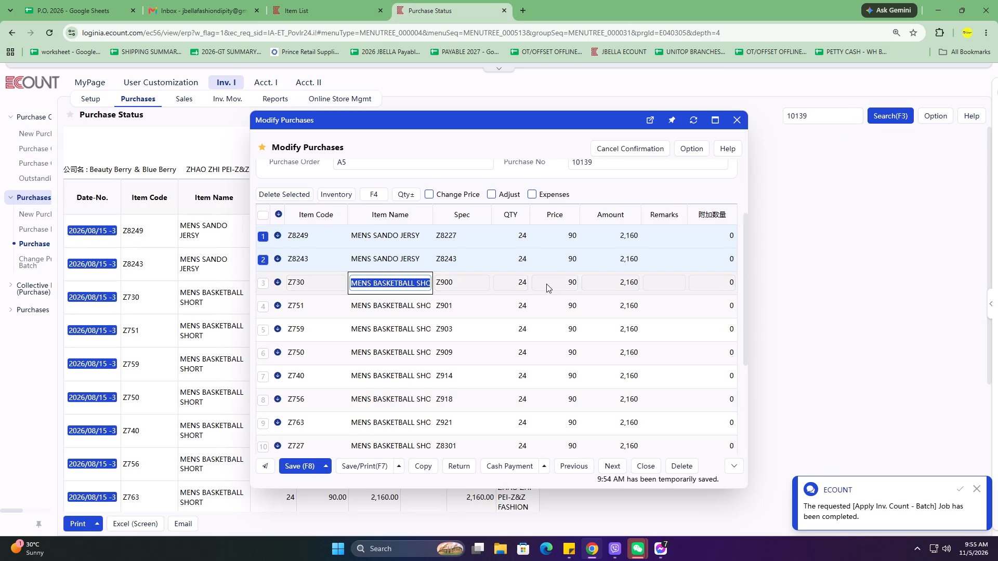
{"action": "left_click", "coordinate": [546, 284]}
{"action": "type", "text": "100"}
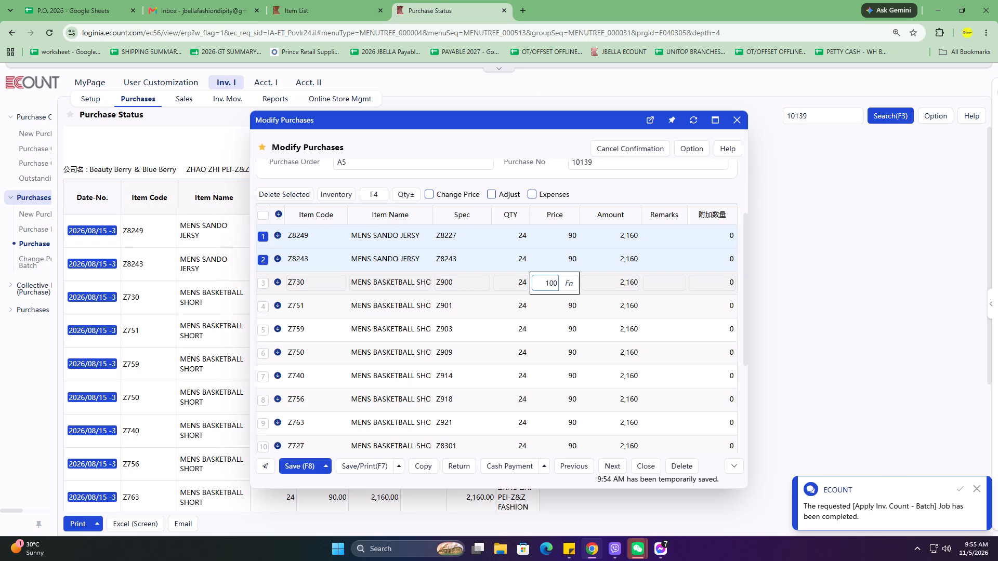
{"action": "key", "text": "Down"}
{"action": "key", "text": "Up"}
{"action": "key", "text": "ctrl+c"}
{"action": "key", "text": "ctrl+v"}
{"action": "key", "text": "ctrl+c"}
Copy the price of 100 to the MENS BASKETBALL SHORT lines Z751, Z759, Z750, Z740 and Z756.
{"action": "key", "text": "Down"}
{"action": "key", "text": "ctrl+v"}
{"action": "key", "text": "Down"}
{"action": "key", "text": "ctrl+v"}
{"action": "key", "text": "Down"}
{"action": "key", "text": "ctrl+v"}
{"action": "key", "text": "Down"}
{"action": "key", "text": "ctrl+v"}
{"action": "key", "text": "ctrl+Down"}
{"action": "key", "text": "ctrl+v"}
Copy the price of 100 to the remaining MENS BASKETBALL SHORT lines Z763, Z727, Z753, Z722 and Z8337.
{"action": "key", "text": "Down"}
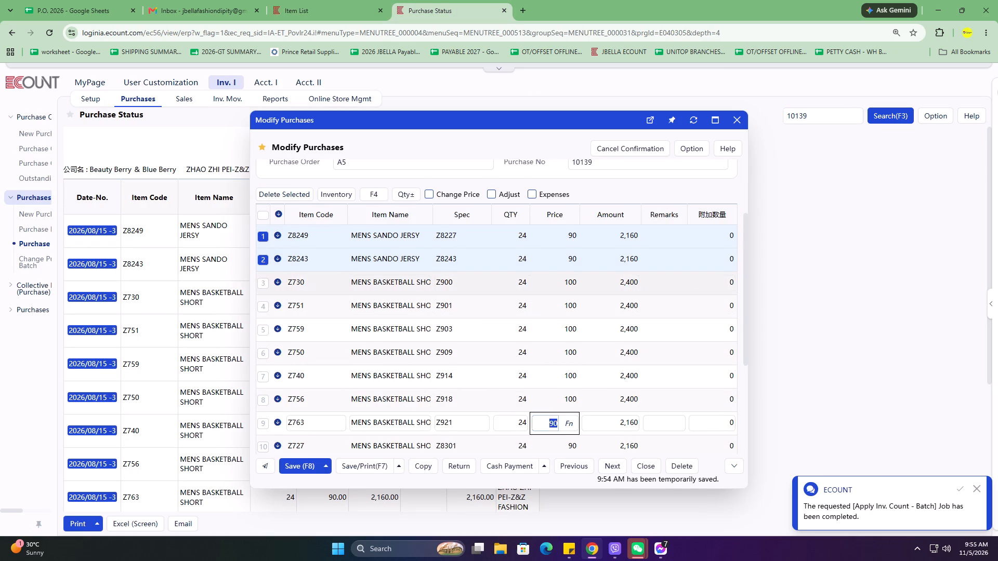
{"action": "key", "text": "ctrl+v"}
{"action": "key", "text": "Down"}
{"action": "key", "text": "ctrl+v"}
{"action": "key", "text": "Down"}
{"action": "key", "text": "ctrl+v"}
{"action": "key", "text": "Down"}
{"action": "key", "text": "ctrl+v"}
{"action": "key", "text": "Down"}
{"action": "key", "text": "ctrl+v"}
{"action": "key", "text": "Down"}
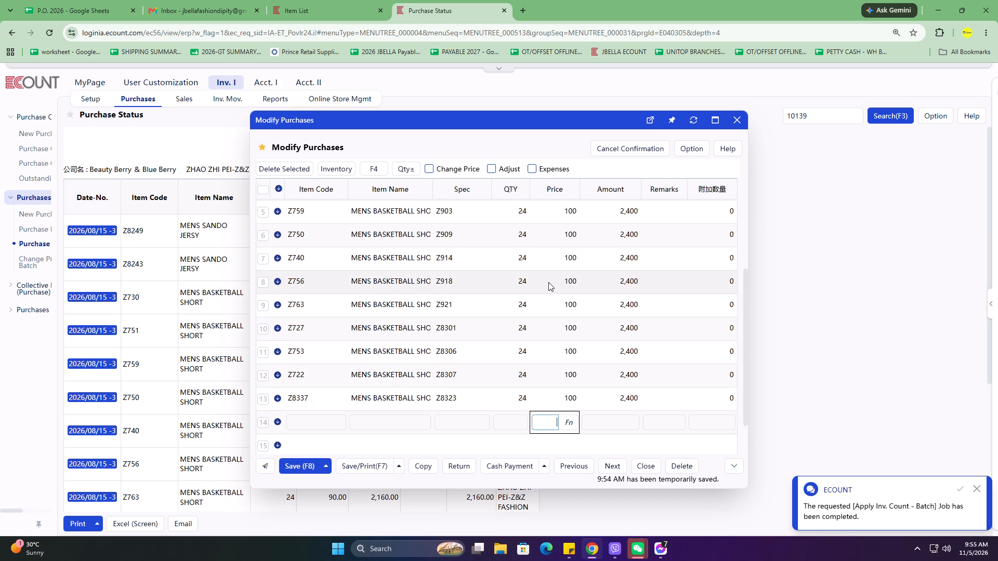
{"action": "scroll", "coordinate": [541, 306], "scroll_direction": "down", "scroll_amount": 6}
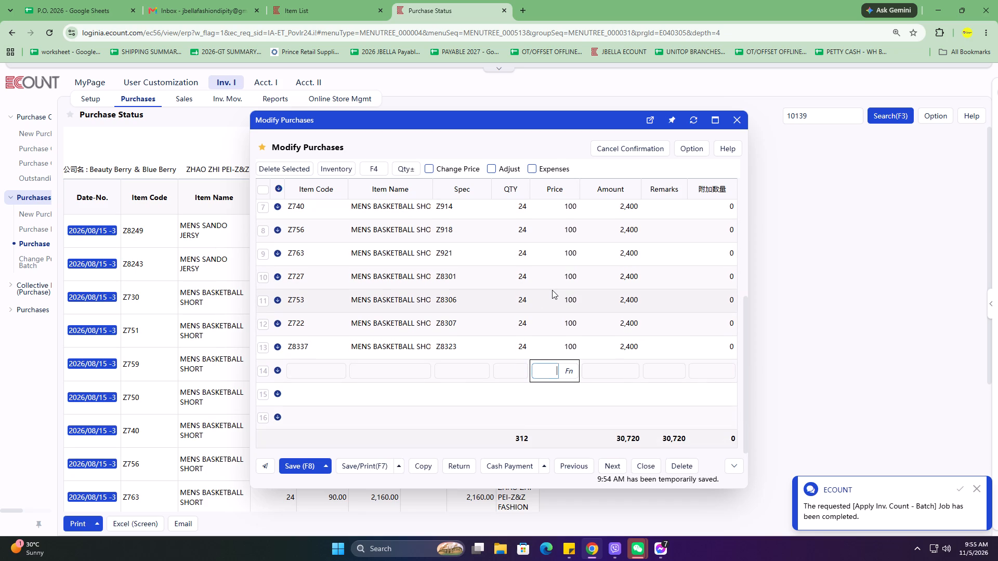
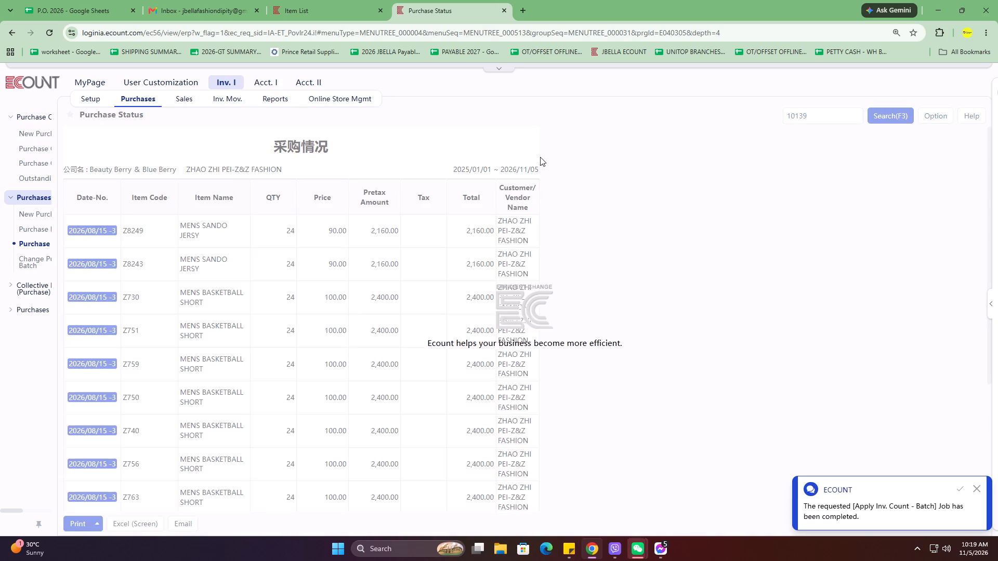
Search the Z&Z Purchase Status report for purchase 9936.
{"action": "left_click", "coordinate": [818, 122]}
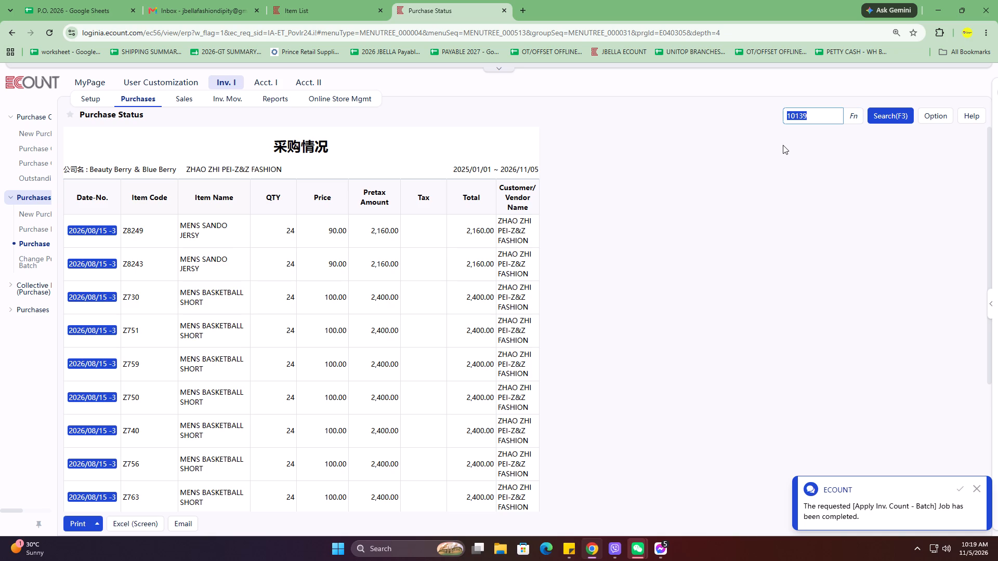
{"action": "type", "text": "9936"}
{"action": "key", "text": "Return"}
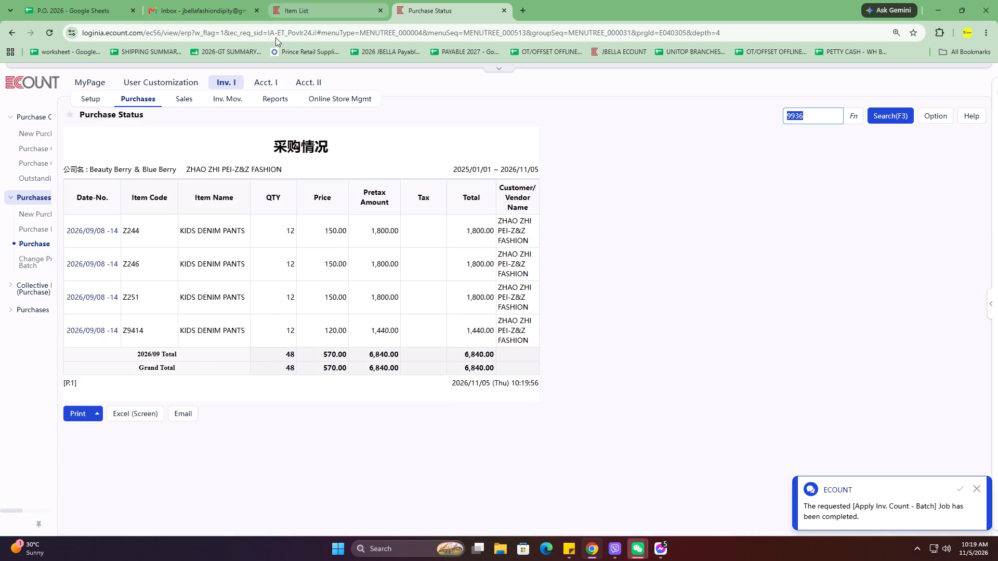
In the Item List browser tab, run a second Purchase Status report for customer Z&Z with January 2026 as the start month.
{"action": "left_click", "coordinate": [364, 0]}
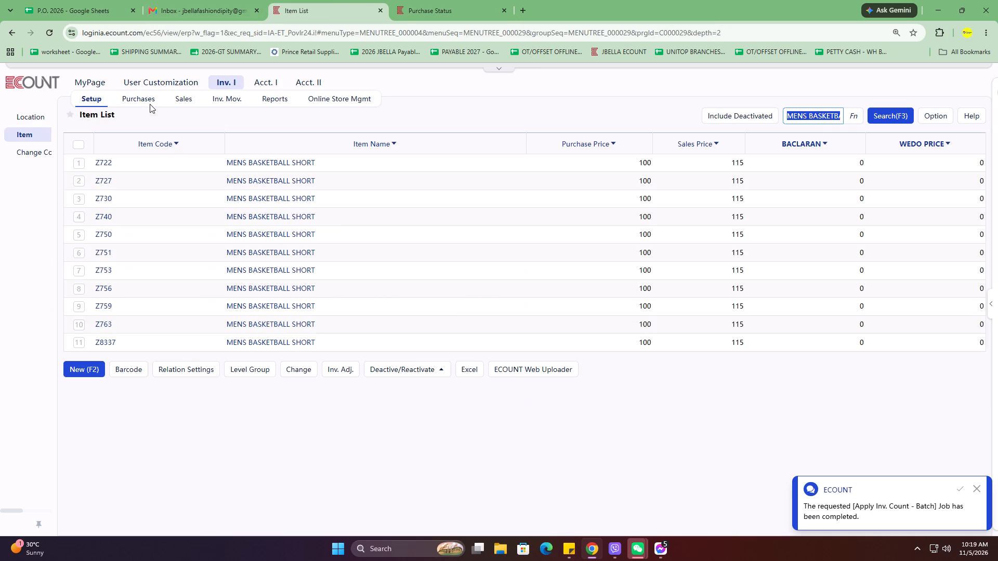
{"action": "left_click", "coordinate": [146, 101]}
{"action": "left_click", "coordinate": [14, 246]}
{"action": "left_click", "coordinate": [36, 239]}
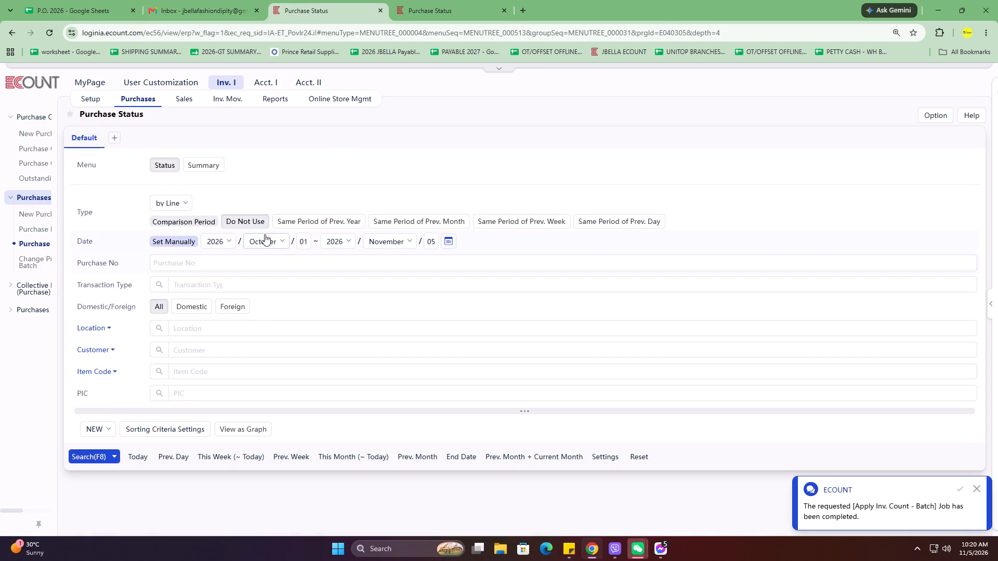
{"action": "left_click", "coordinate": [265, 234]}
{"action": "scroll", "coordinate": [277, 272], "scroll_direction": "up", "scroll_amount": 4}
{"action": "left_click", "coordinate": [282, 251]}
{"action": "left_click", "coordinate": [274, 259]}
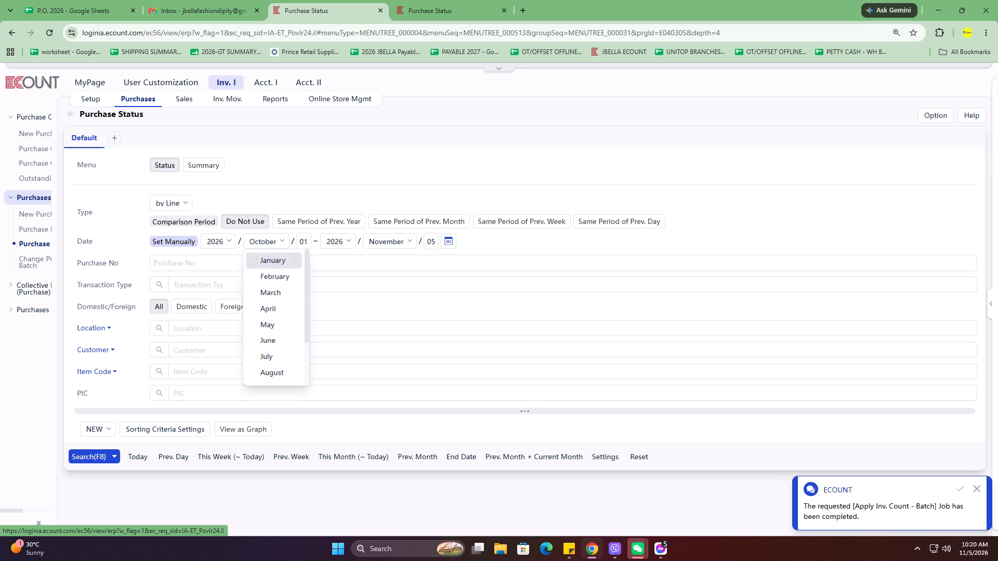
{"action": "left_click", "coordinate": [211, 349]}
{"action": "key", "text": "z"}
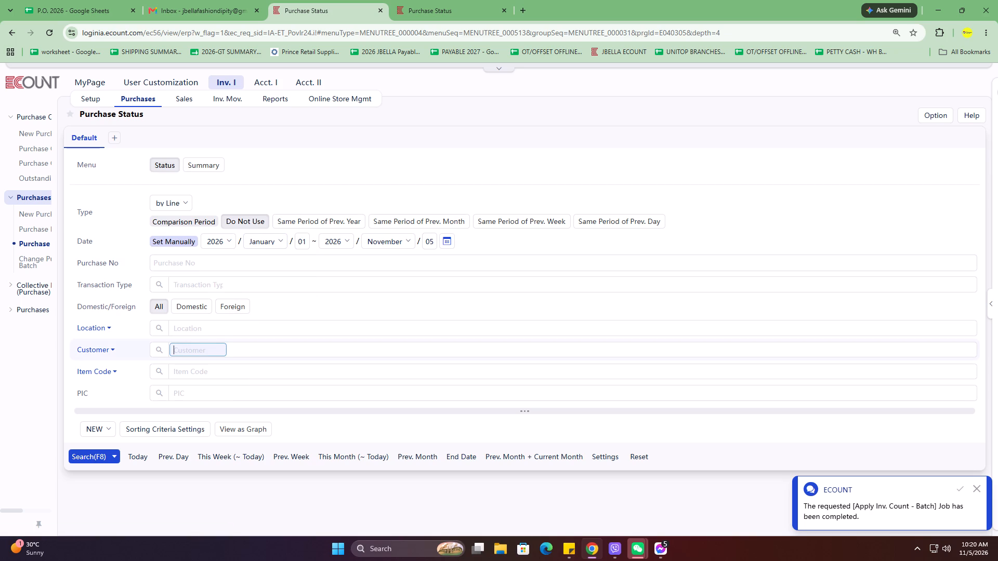
{"action": "key", "text": "shift+ampersand"}
{"action": "key", "text": "z"}
{"action": "key", "text": "Return"}
{"action": "left_click", "coordinate": [88, 461]}
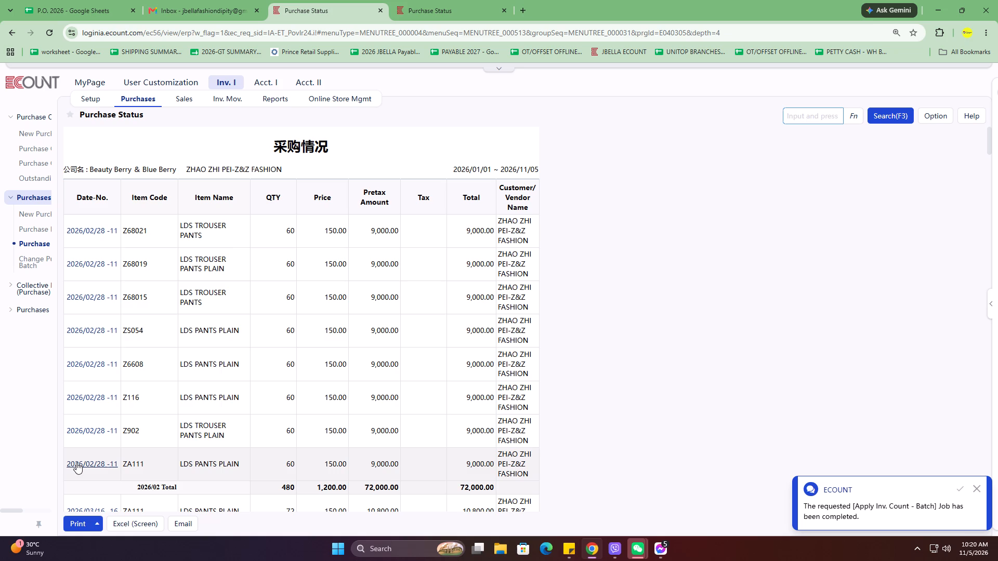
Search the new report for KIDS DENIM PANTS items Z244, Z246 and 9414 one by one to compare their purchase prices.
{"action": "type", "text": "99"}
{"action": "key", "text": "BackSpace"}
{"action": "key", "text": "BackSpace"}
{"action": "type", "text": "Z244"}
{"action": "key", "text": "Return"}
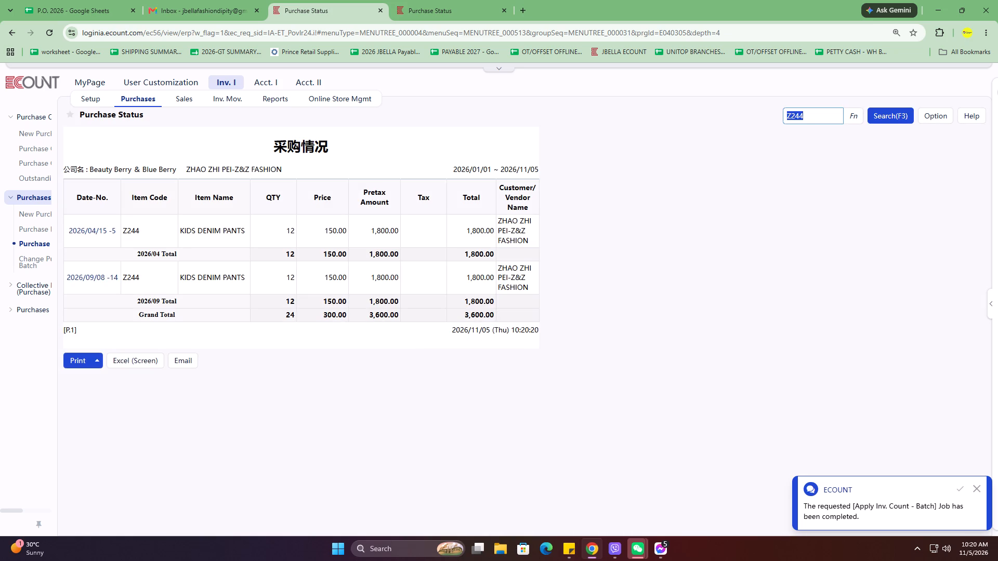
{"action": "key", "text": "Right"}
{"action": "key", "text": "BackSpace"}
{"action": "key", "text": "6"}
{"action": "key", "text": "Return"}
{"action": "scroll", "coordinate": [102, 462], "scroll_direction": "down", "scroll_amount": 3}
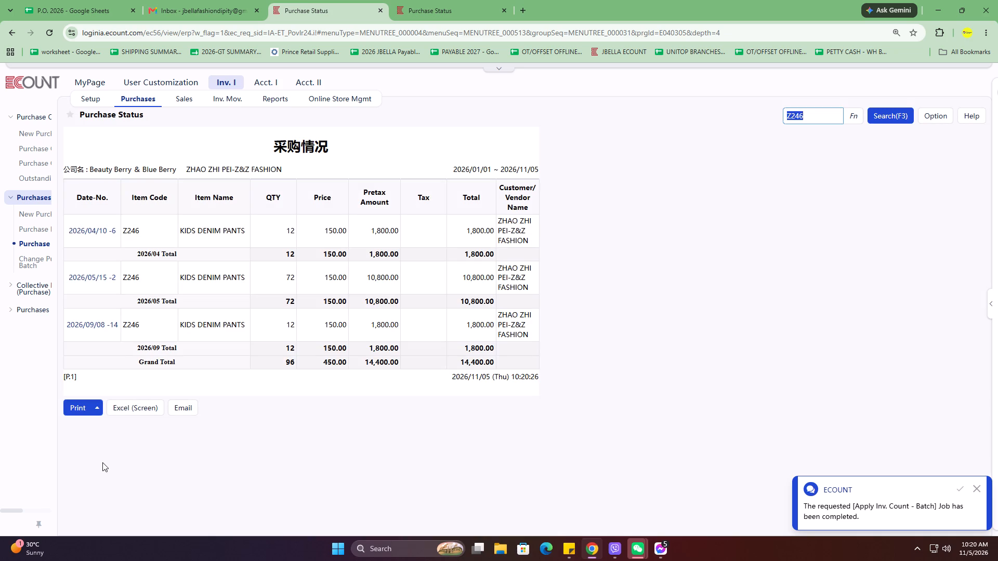
{"action": "type", "text": "94"}
{"action": "key", "text": "Right"}
{"action": "type", "text": "14"}
{"action": "key", "text": "Return"}
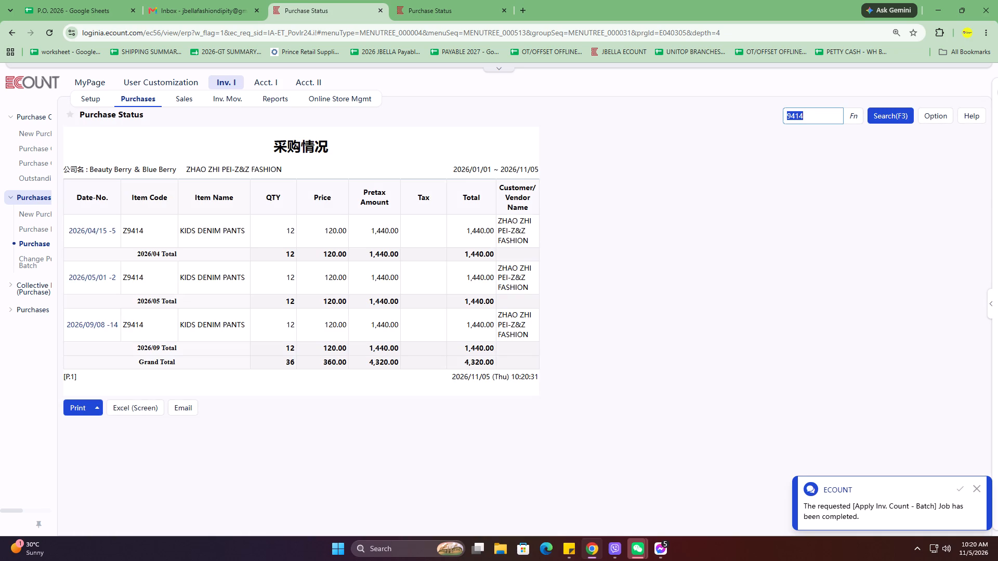
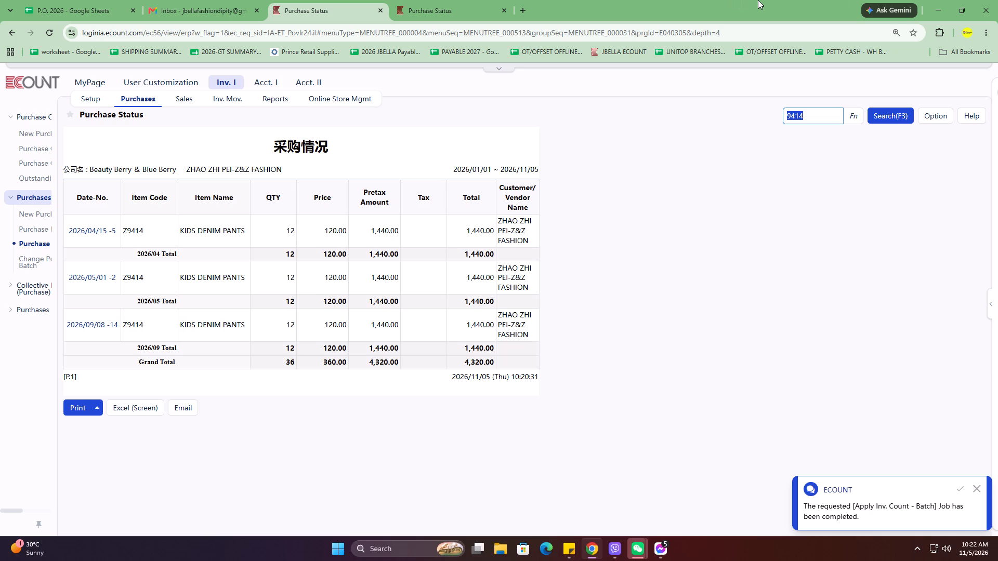
Clear the search term 9414 from the Z&Z Purchase Status report.
{"action": "key", "text": "space"}
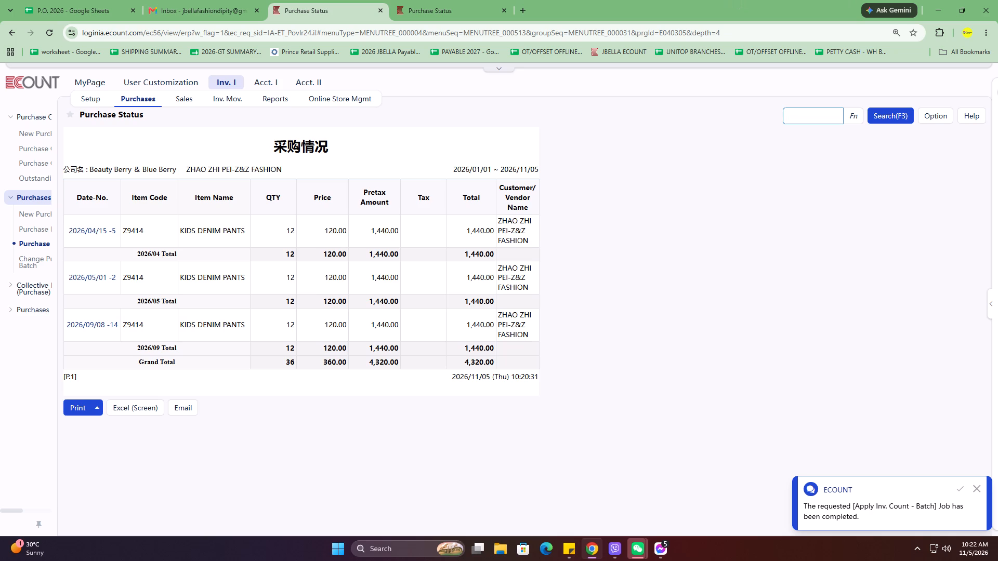